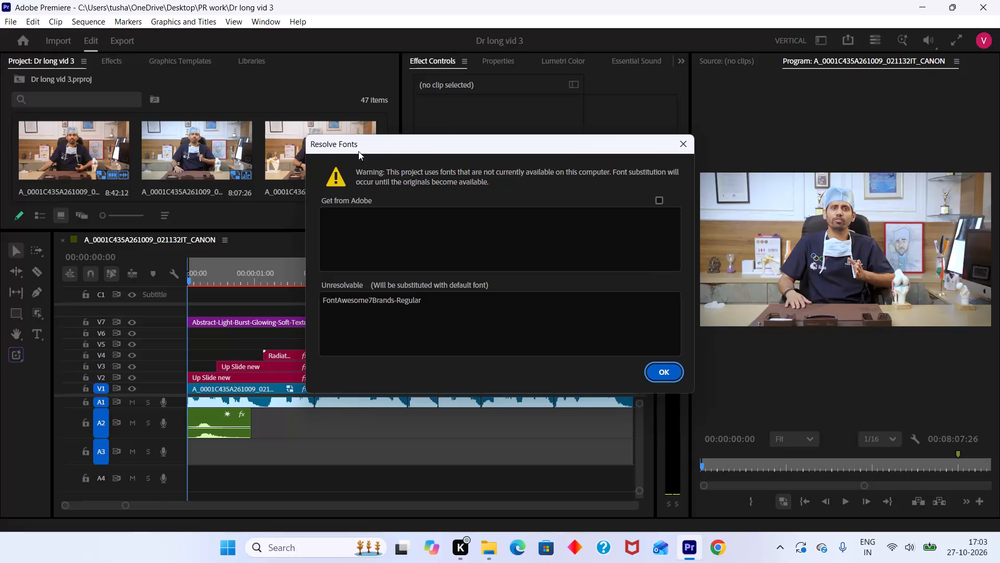
Dismiss the missing-fonts warning for the project.
left_click(675, 368)
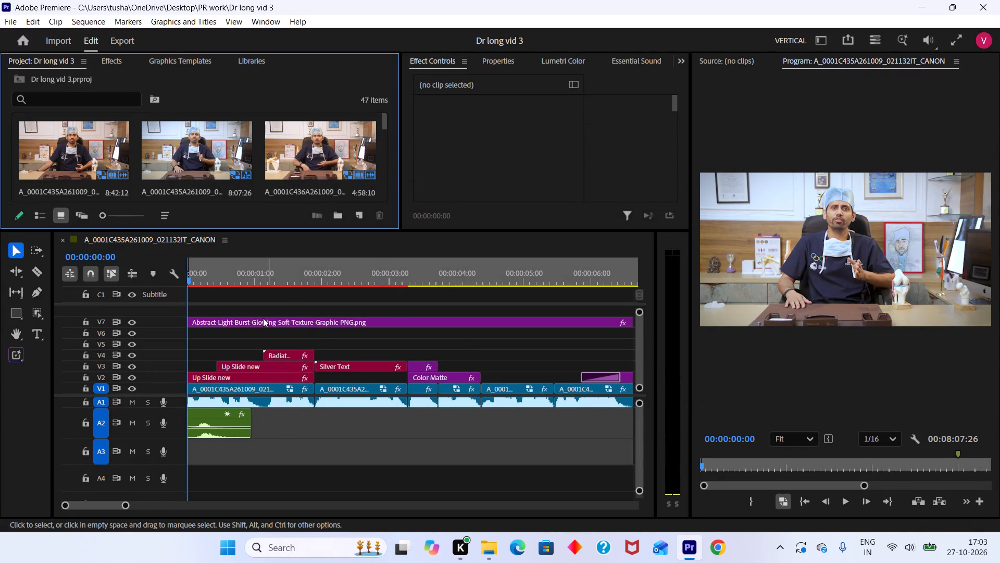
Set the program monitor's playback resolution to 1/8.
scroll(286, 341, "down", 9, "alt")
key("space")
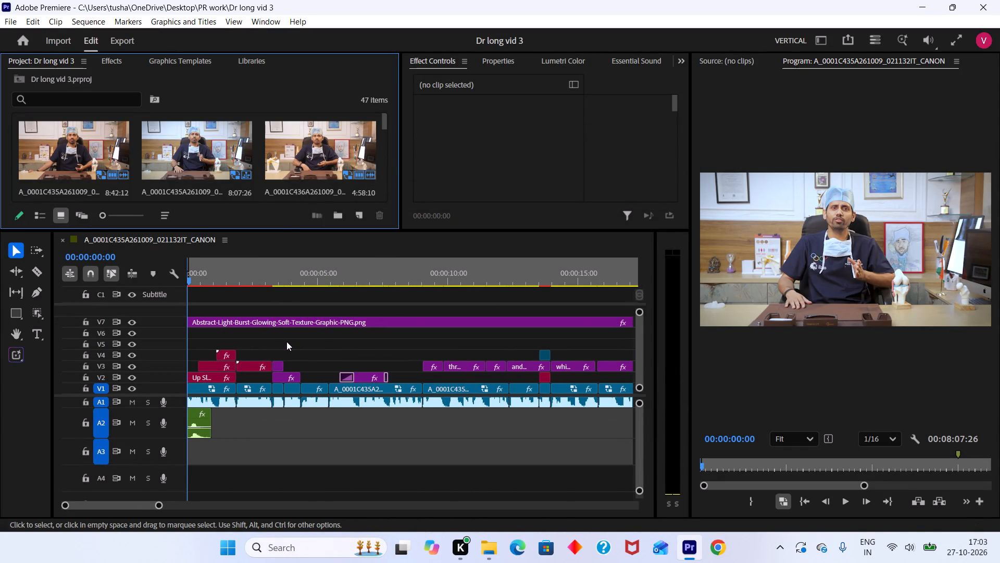
left_click(882, 439)
left_click(883, 396)
Play the opening seconds of the sequence from the start to review the animated titles.
left_click_drag(191, 279, 176, 273)
key("space")
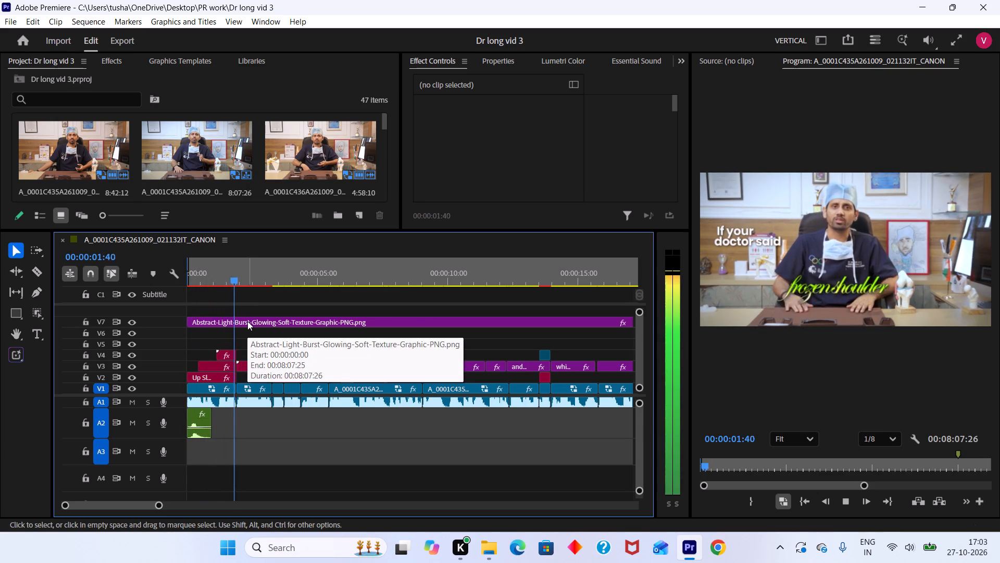
key("space")
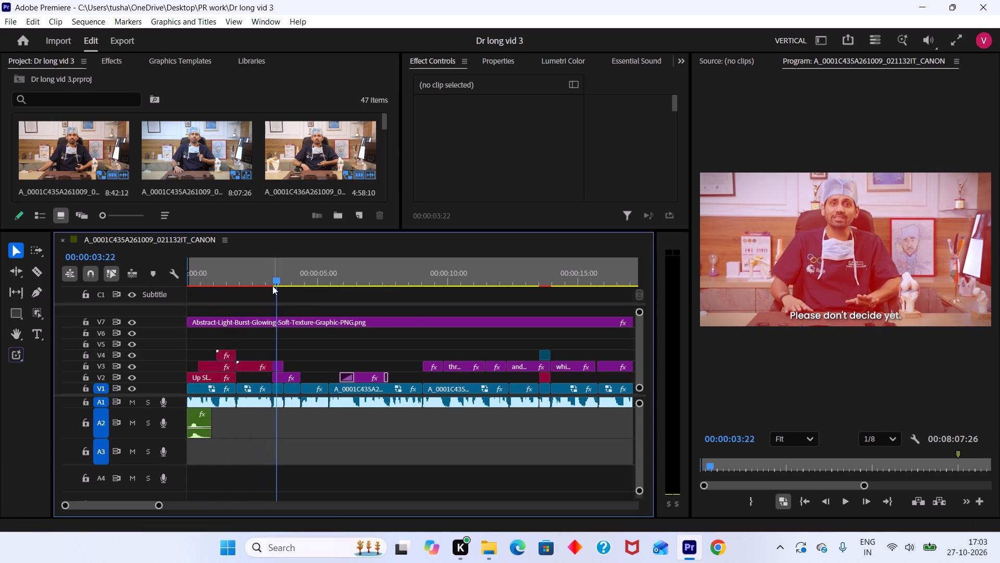
left_click_drag(272, 277, 248, 291)
Switch to Google Chrome and search the web for "typing sfx download".
left_click(720, 555)
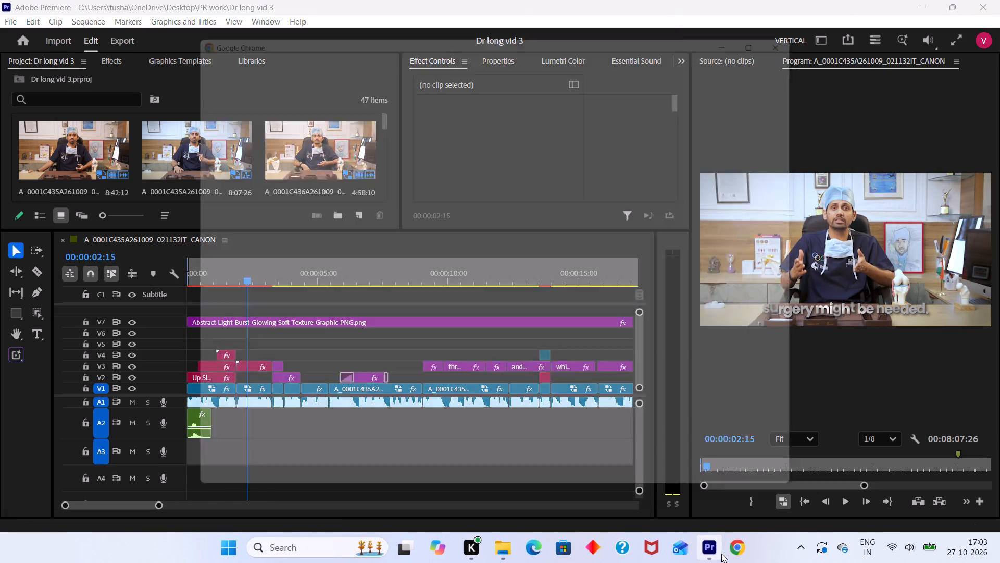
left_click(455, 318)
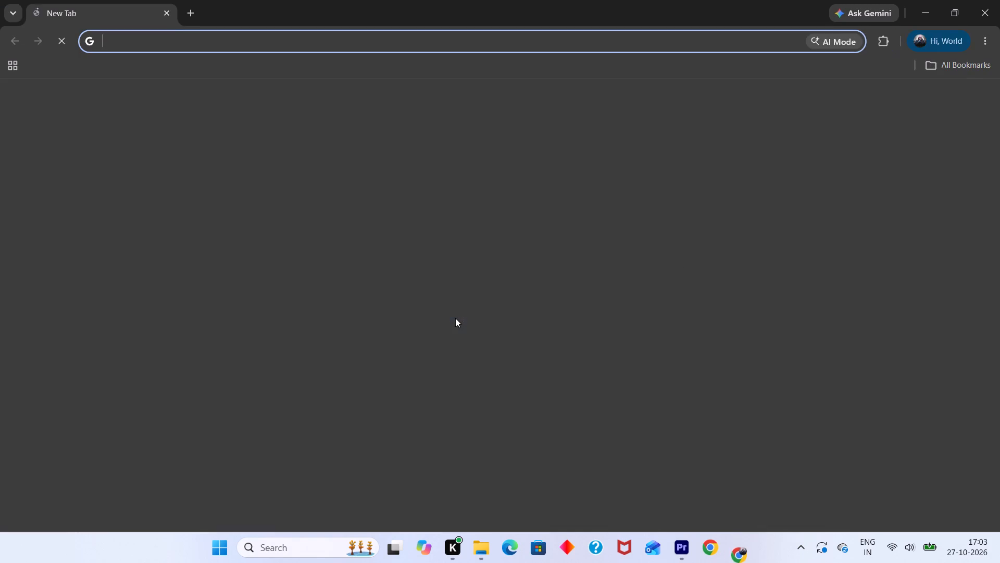
left_click(349, 259)
type("typing sfx")
key("Return")
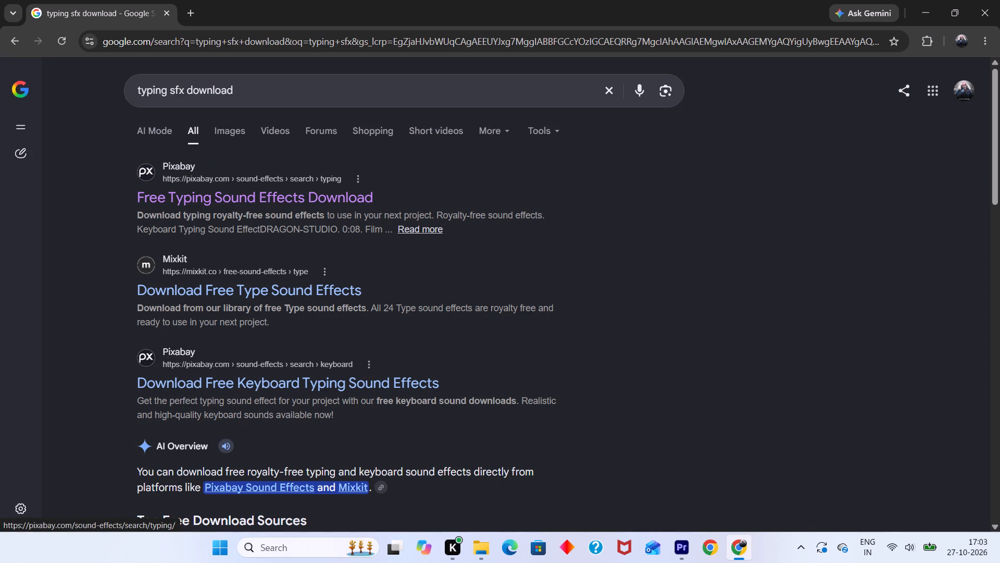
Open Pixabay's typing sound effects page, preview DRAGON-STUDIO's Keyboard Typing Sound Effect and download it.
left_click(254, 195)
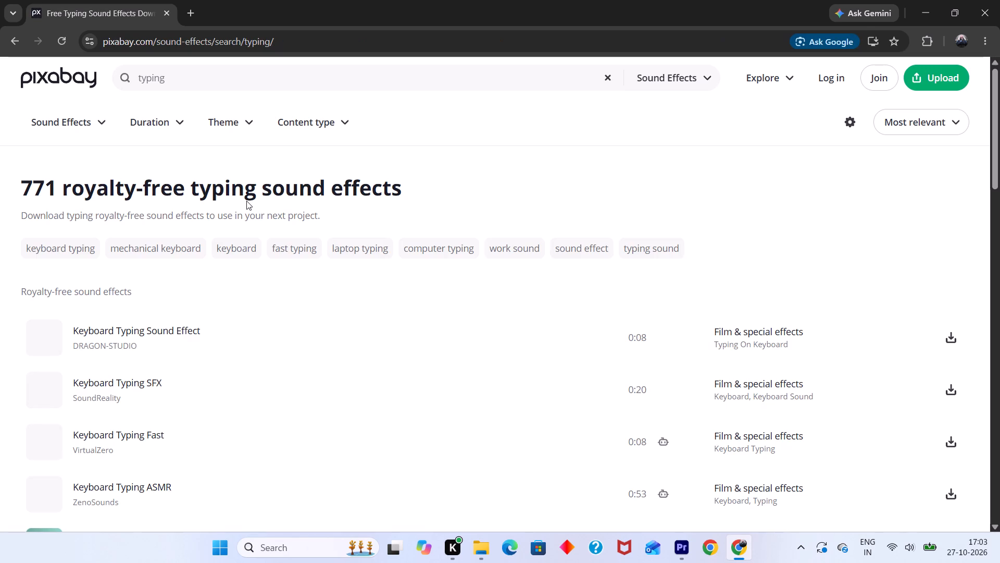
left_click(55, 339)
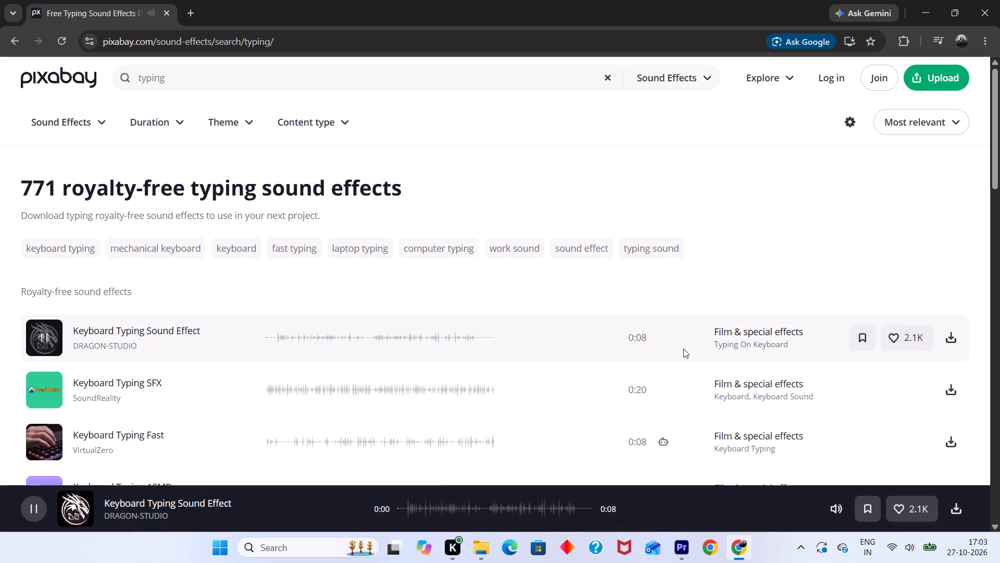
left_click(952, 341)
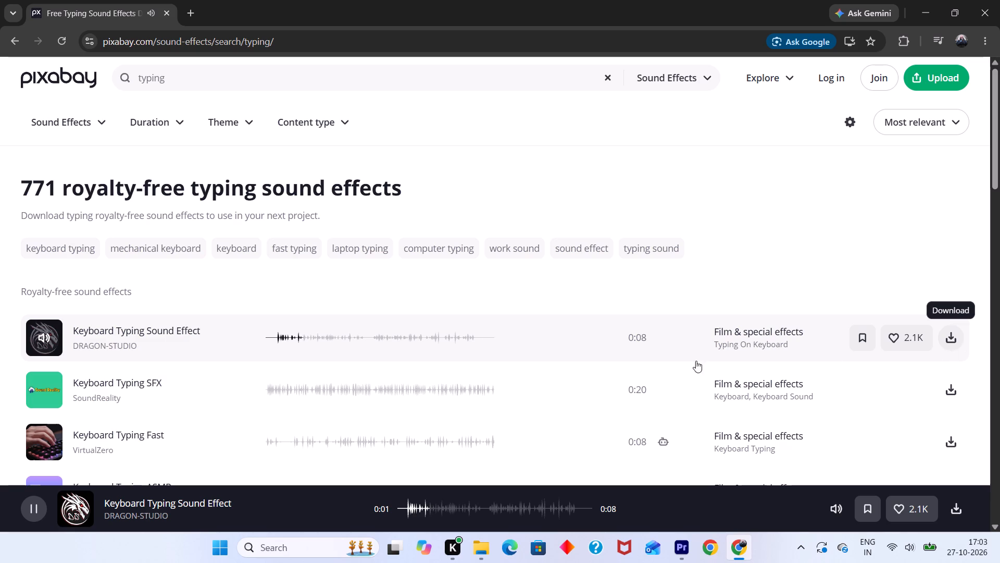
left_click(47, 336)
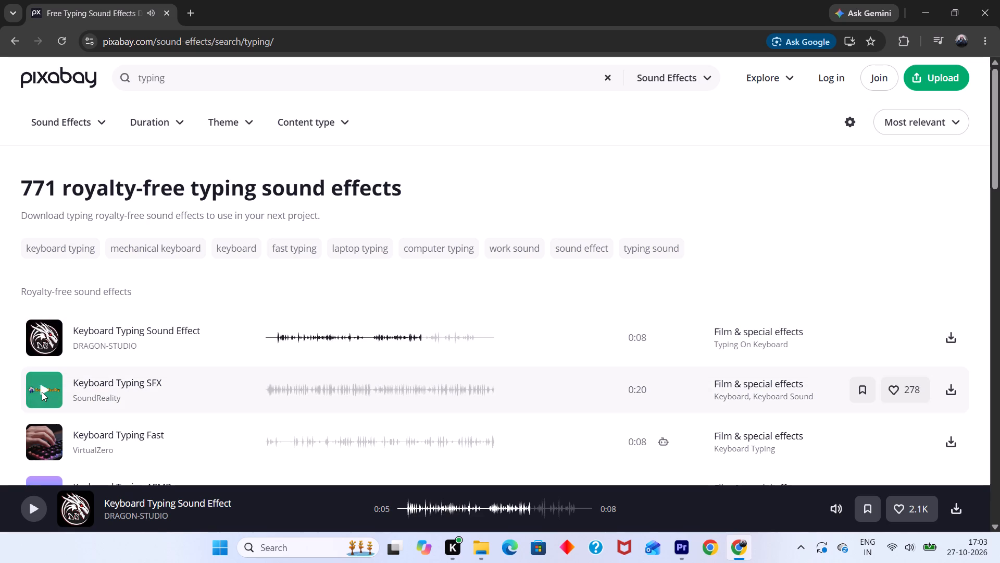
left_click(42, 392)
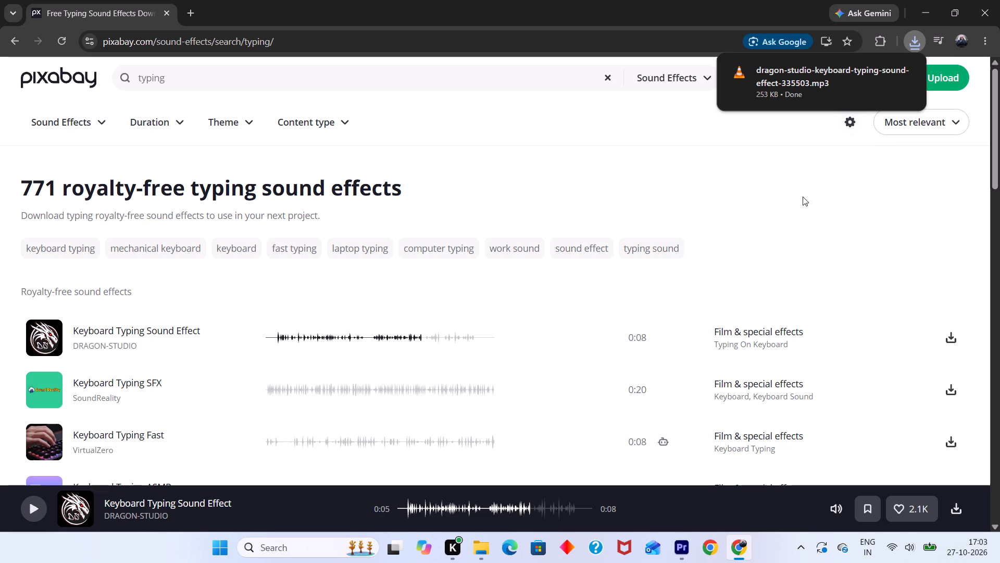
Listen to the downloaded keyboard typing MP3 in VLC media player, and close the player.
left_click(795, 99)
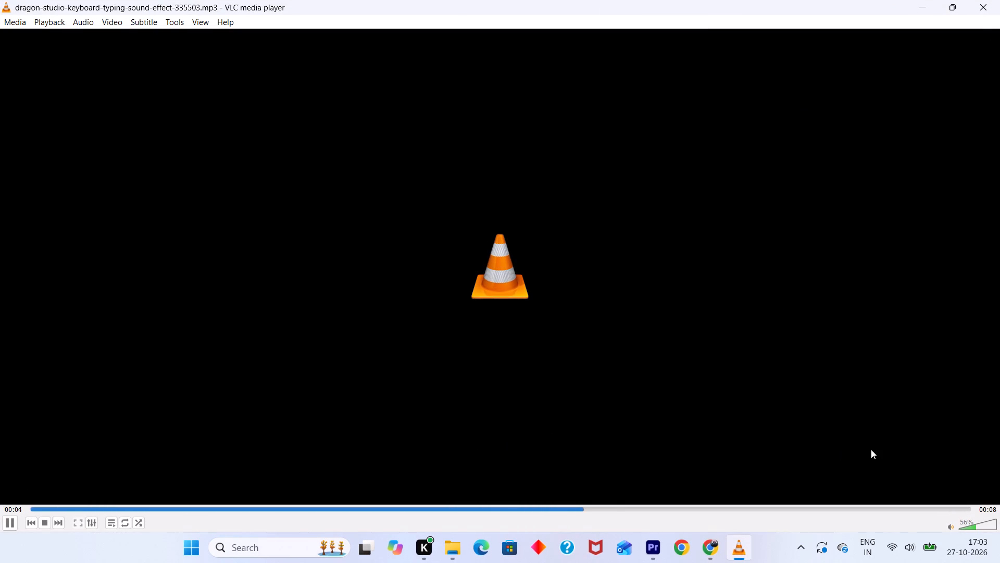
left_click(992, 7)
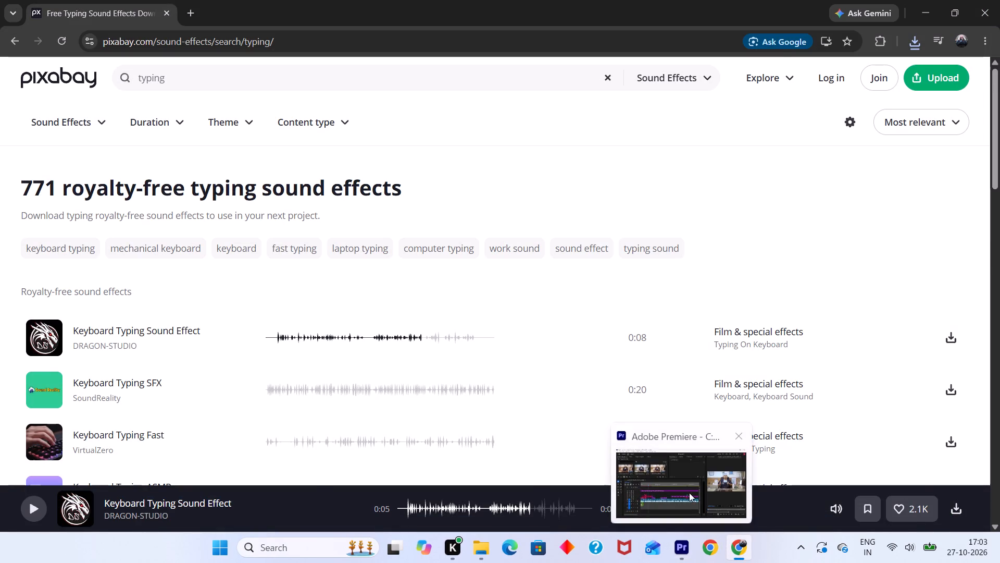
Return to Adobe Premiere and import dragon-studio-keyboard-typing-sound-effect-335503 from New Volume (D:) into the project.
left_click(689, 493)
scroll(257, 173, "down", 8)
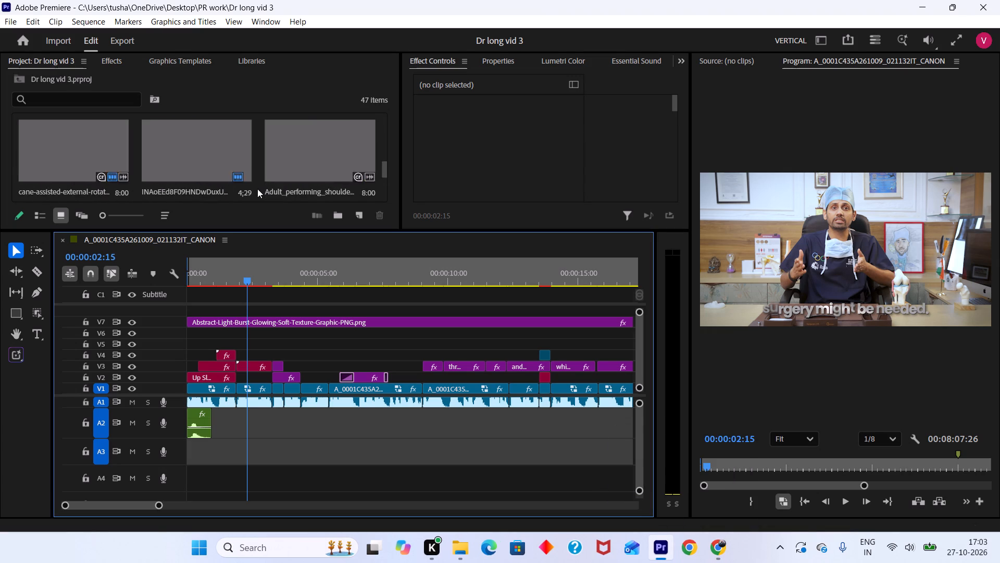
scroll(257, 189, "down", 8)
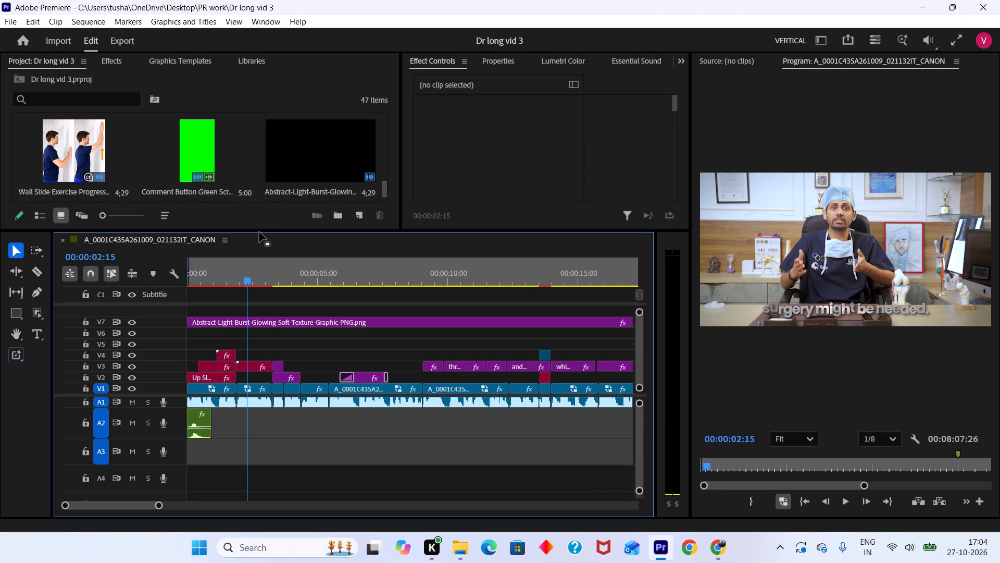
left_click_drag(260, 229, 265, 265)
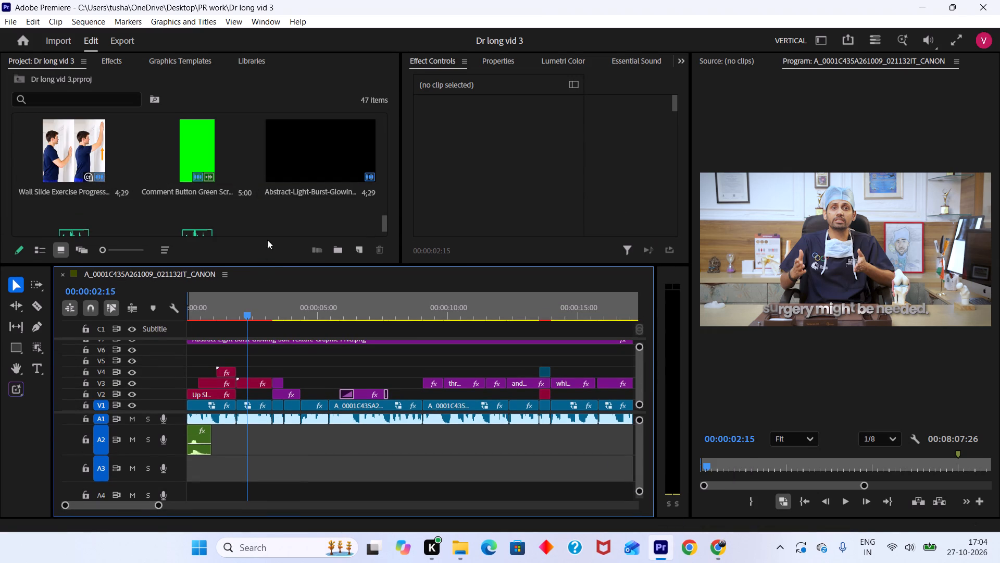
scroll(280, 174, "down", 7)
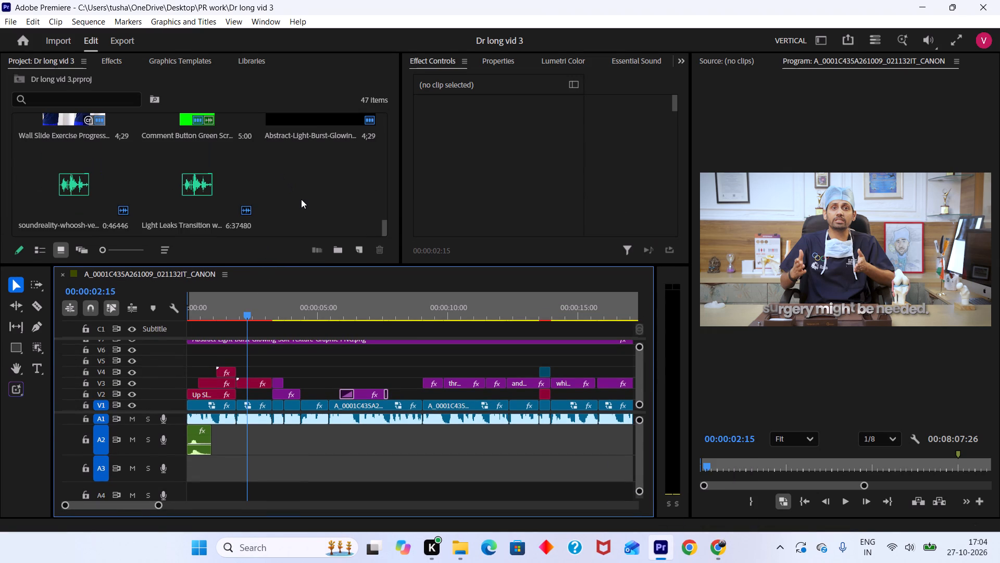
double_click(301, 199)
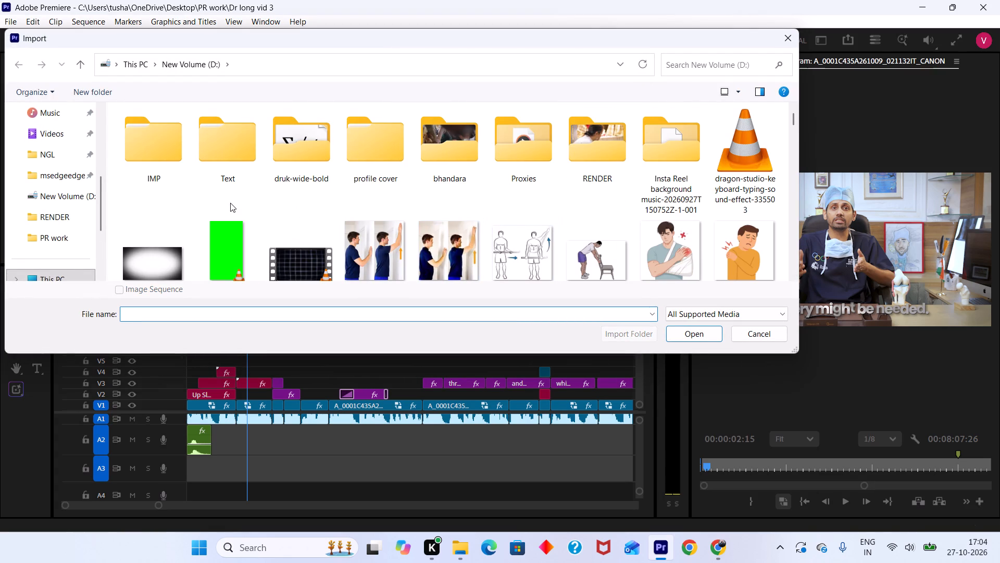
scroll(225, 206, "down", 18)
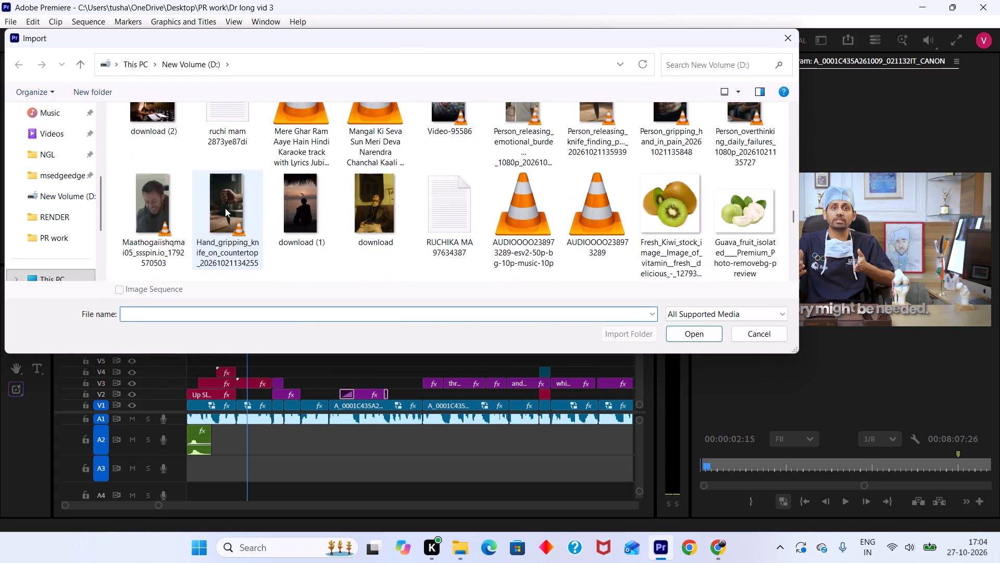
scroll(225, 208, "down", 16)
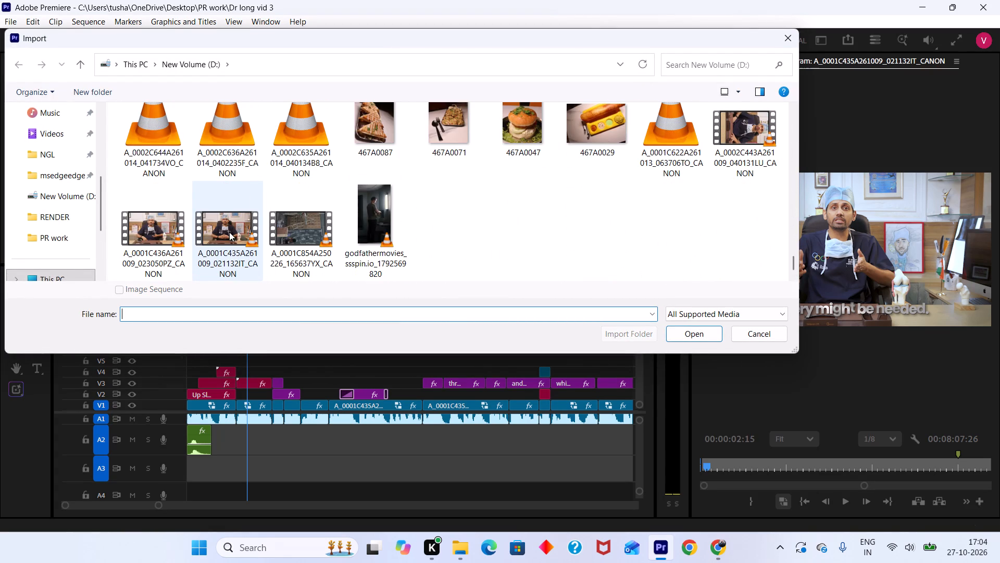
scroll(233, 241, "up", 20)
scroll(240, 239, "up", 2)
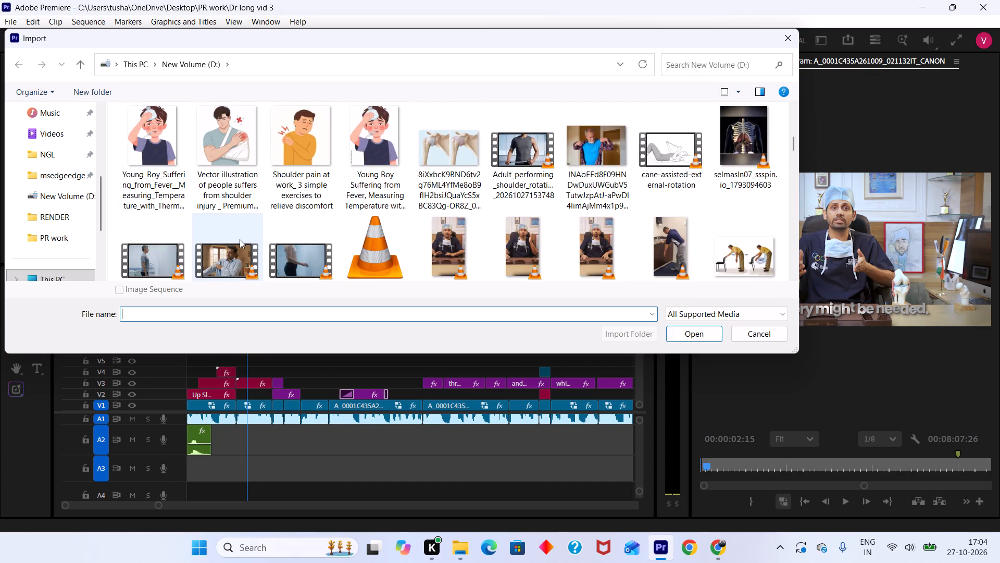
scroll(240, 239, "up", 8)
left_click(705, 178)
left_click(720, 184)
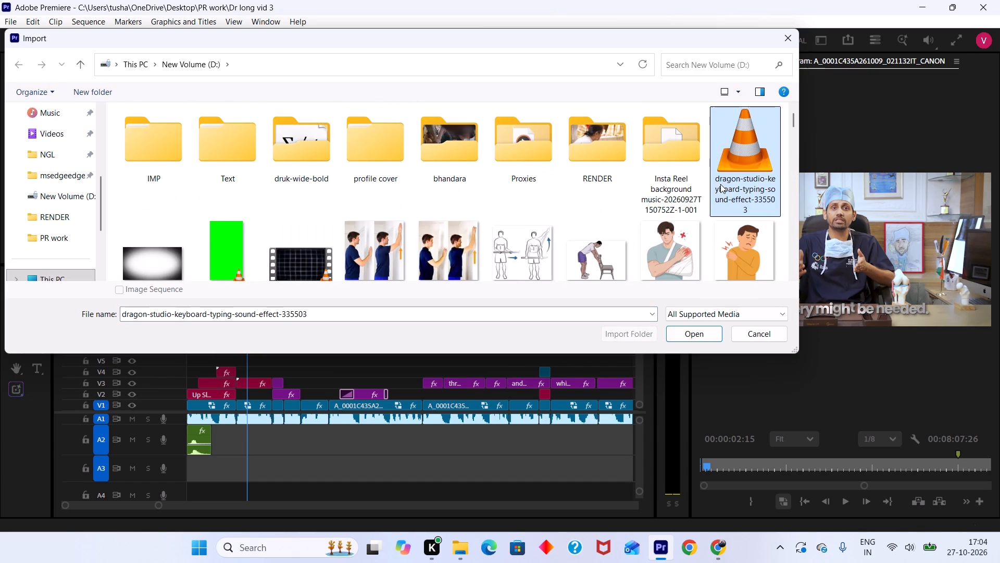
left_click(687, 332)
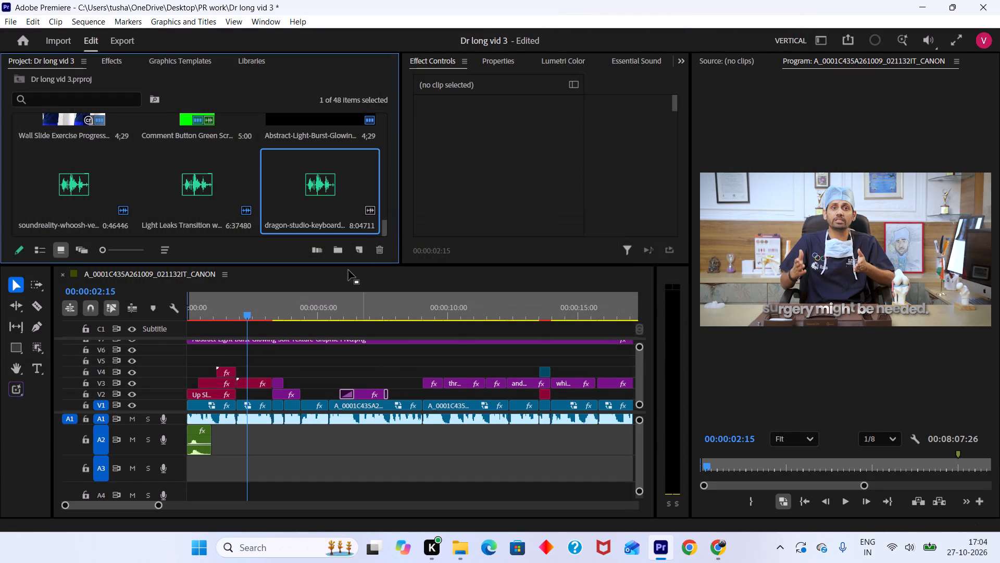
Place the imported keyboard typing sound on audio track A3 at the start of the sequence.
left_click_drag(332, 210, 178, 480)
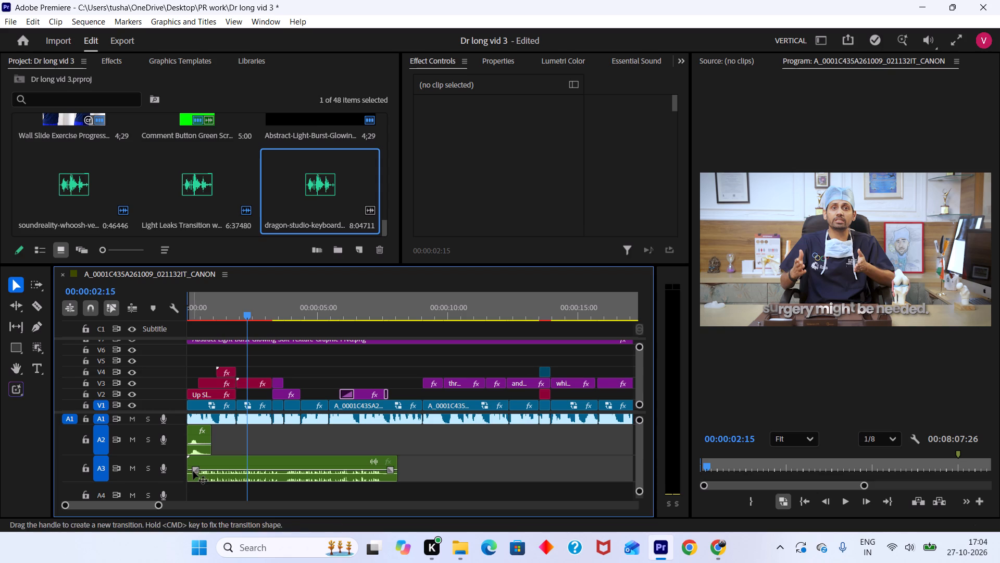
left_click(178, 434)
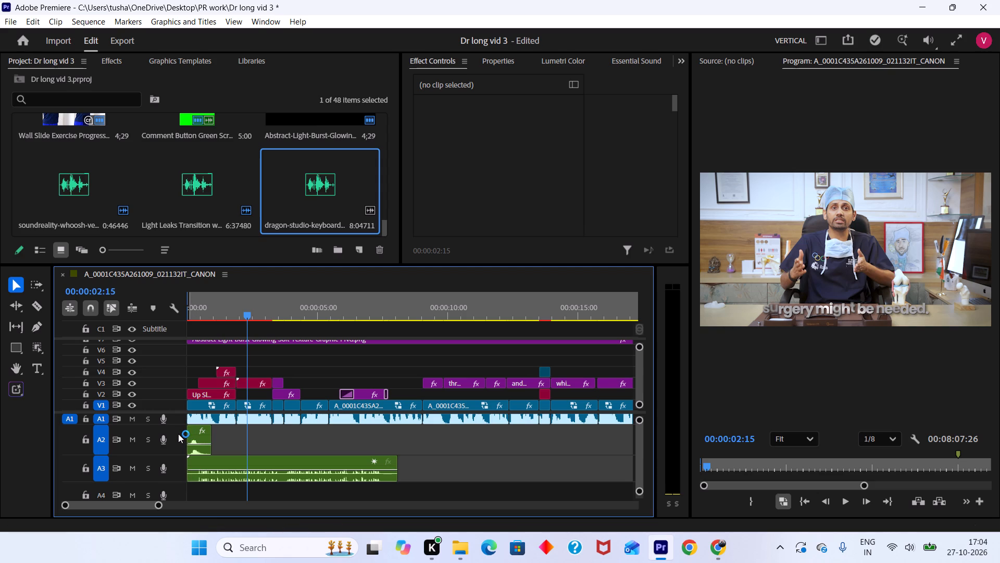
scroll(178, 434, "down", 4, "alt")
left_click(176, 444)
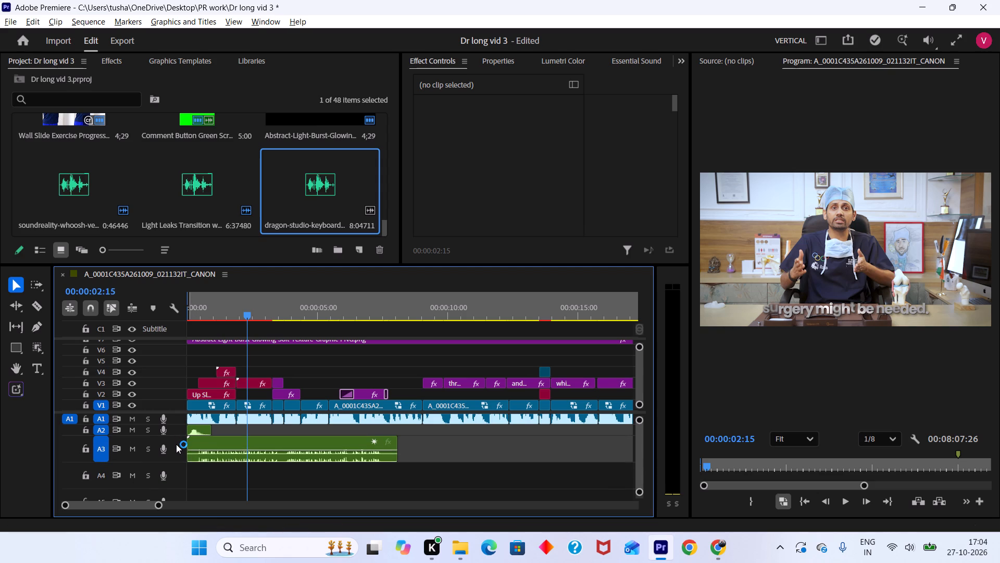
Trim about 22 frames of lead-in from the typing sound on A3 and move the clip back to the sequence start.
scroll(176, 444, "up", 8, "alt")
scroll(192, 470, "up", 6)
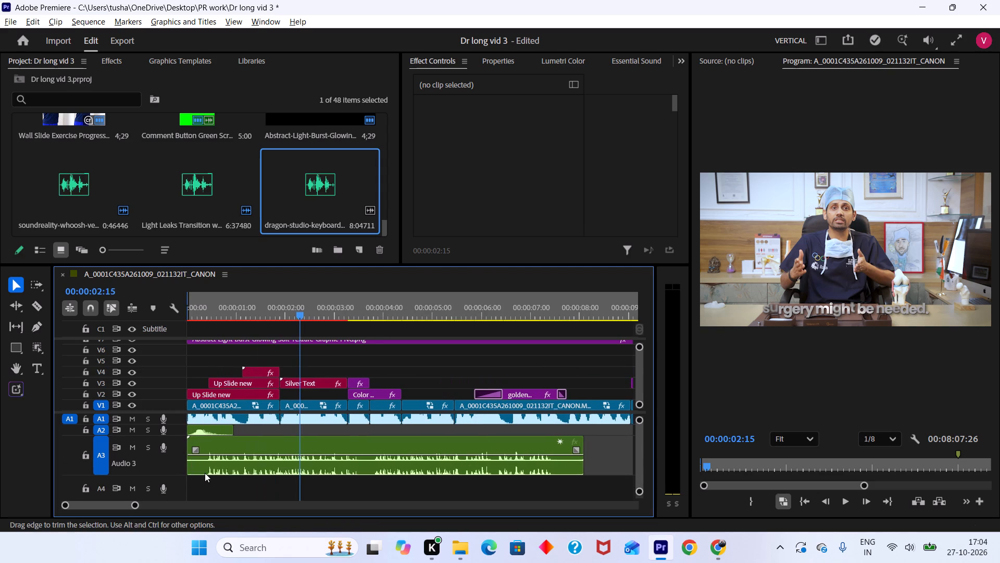
scroll(206, 473, "up", 5, "alt")
scroll(206, 473, "up", 5)
left_click_drag(187, 472, 206, 475)
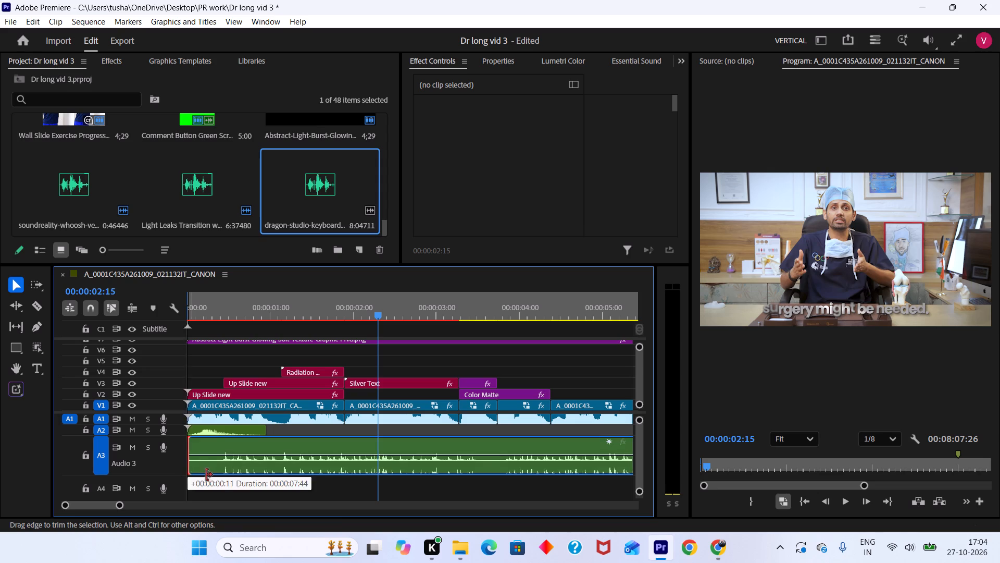
left_click_drag(206, 475, 223, 478)
left_click_drag(269, 448, 208, 449)
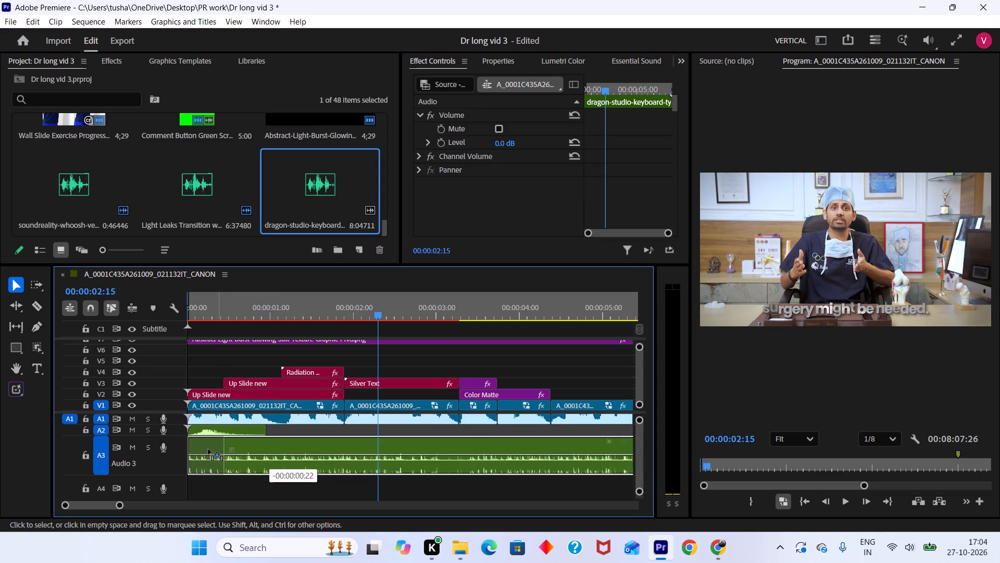
left_click_drag(208, 449, 168, 449)
left_click_drag(272, 448, 222, 449)
Play the sequence from the start to check the typing sound against the opening titles.
left_click_drag(222, 310, 134, 349)
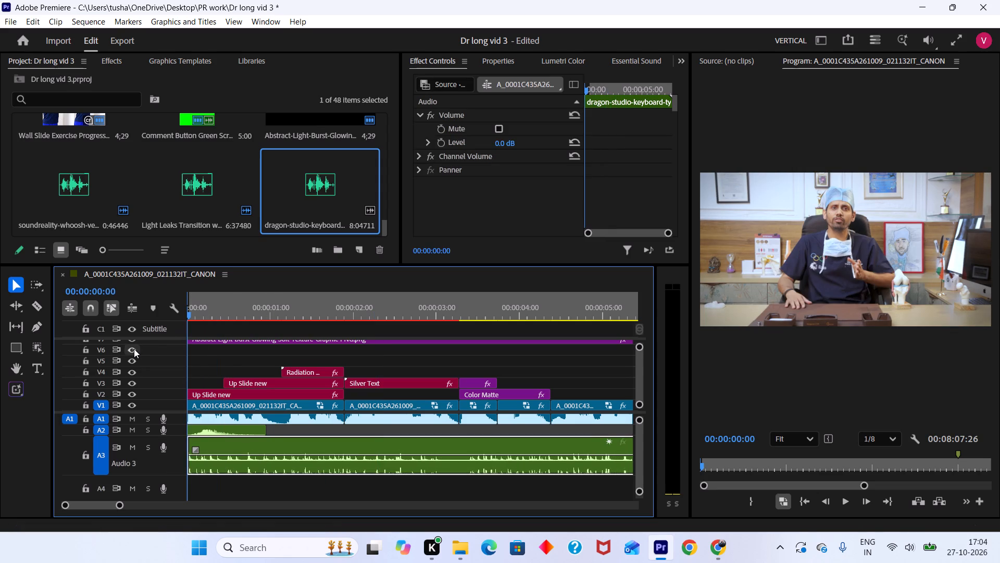
key("space")
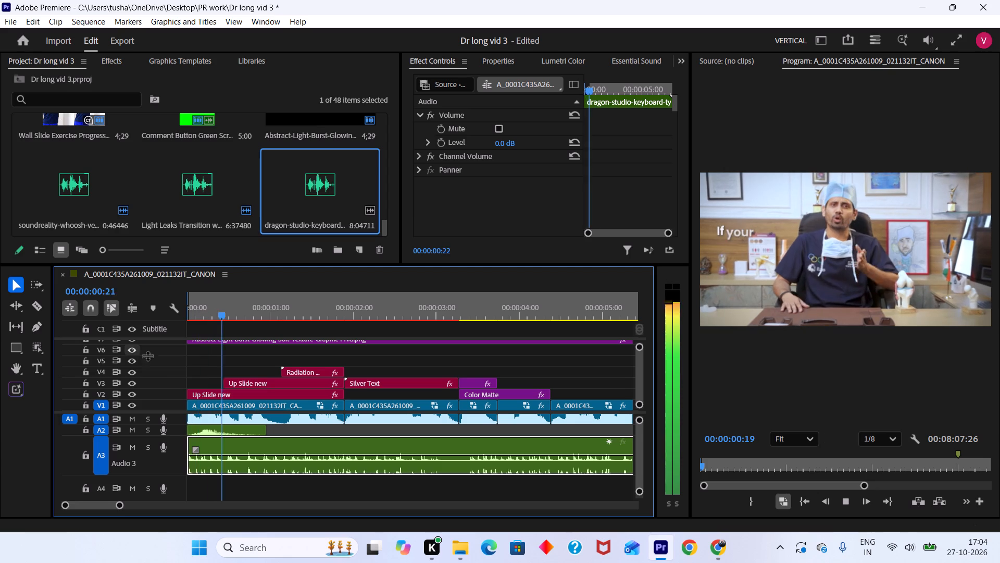
key("space")
Trim the end of the typing sound on A3 to 00:00:01:44, flush with the Up Slide new titles, and save the project.
scroll(371, 458, "down", 2, "alt")
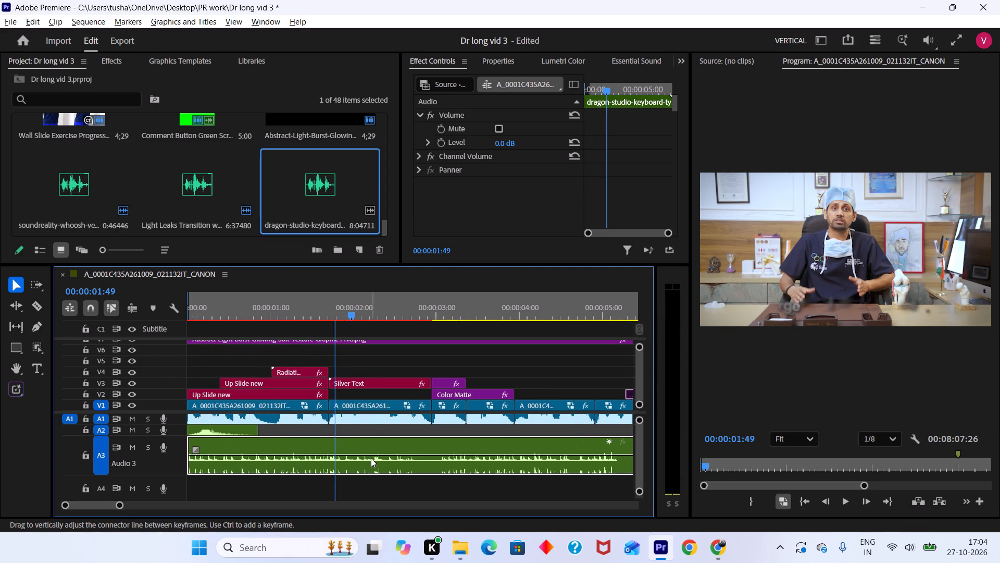
scroll(371, 458, "down", 8, "alt")
left_click_drag(405, 473, 264, 459)
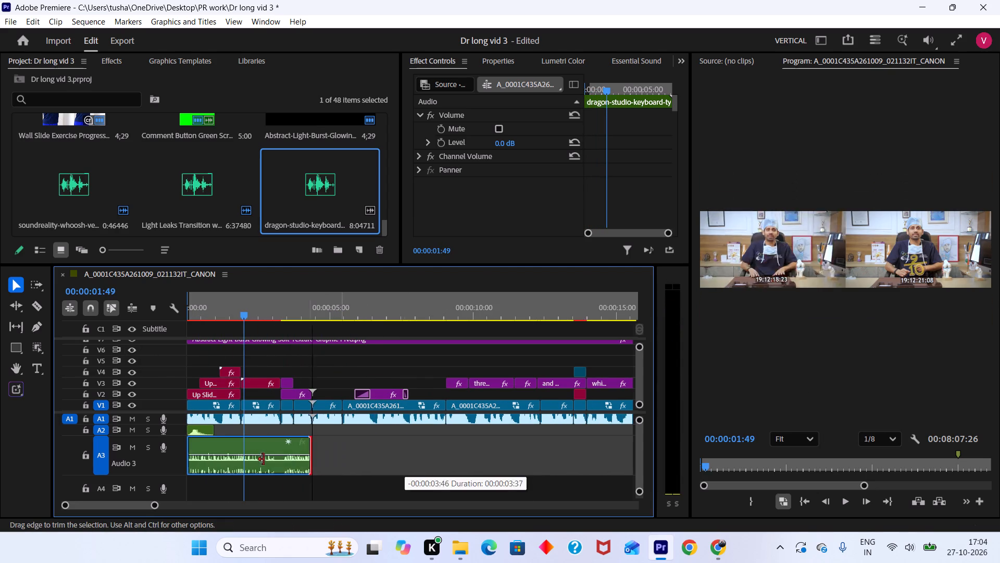
left_click_drag(264, 459, 247, 459)
scroll(247, 459, "up", 15, "alt")
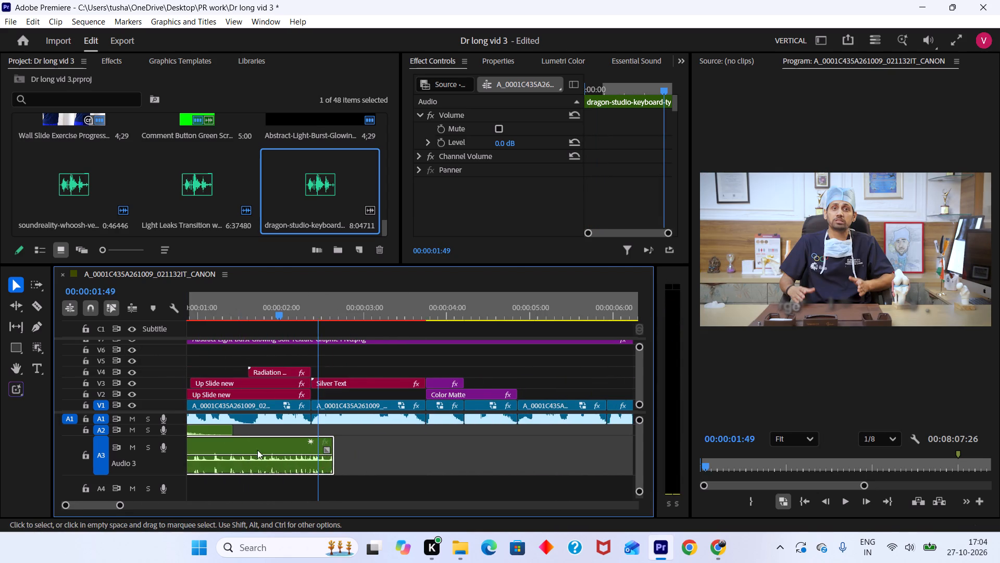
left_click_drag(294, 316, 130, 365)
key("space")
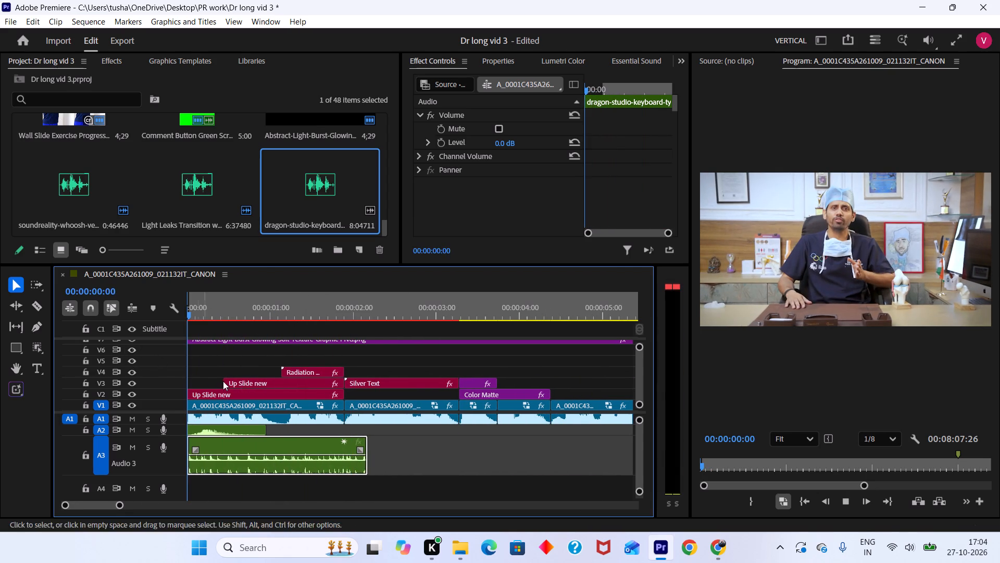
key("space")
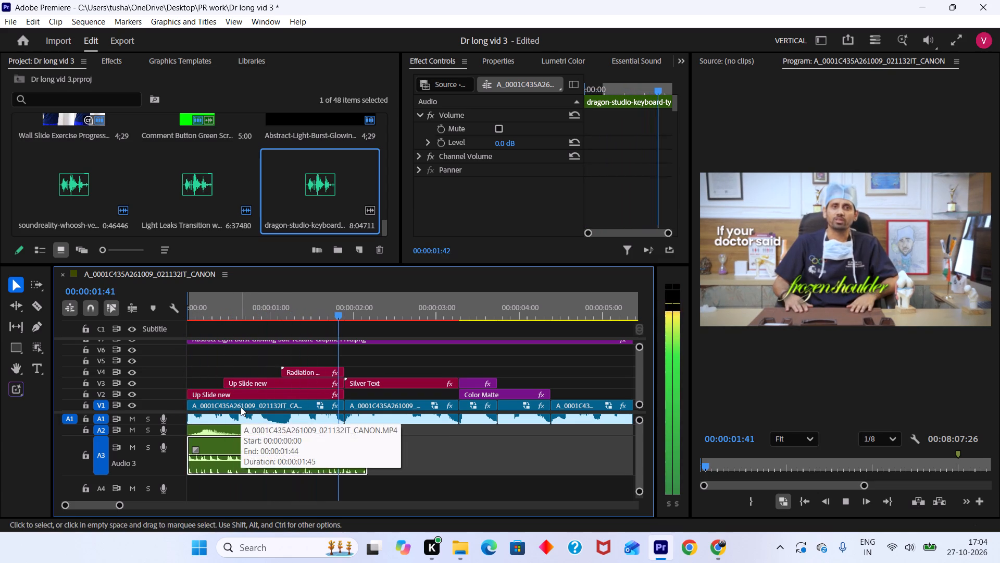
key("space")
key("space")
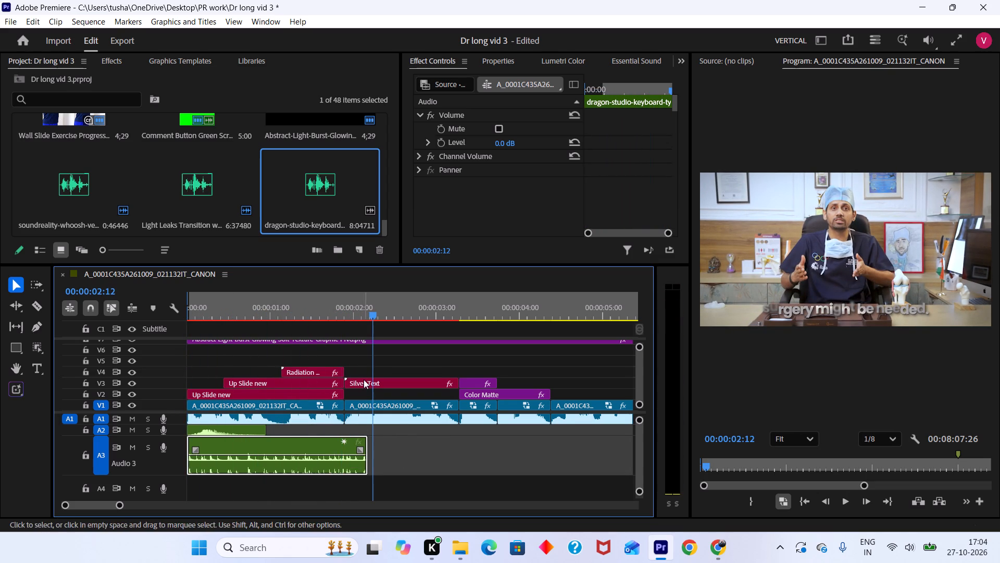
left_click_drag(365, 471, 364, 470)
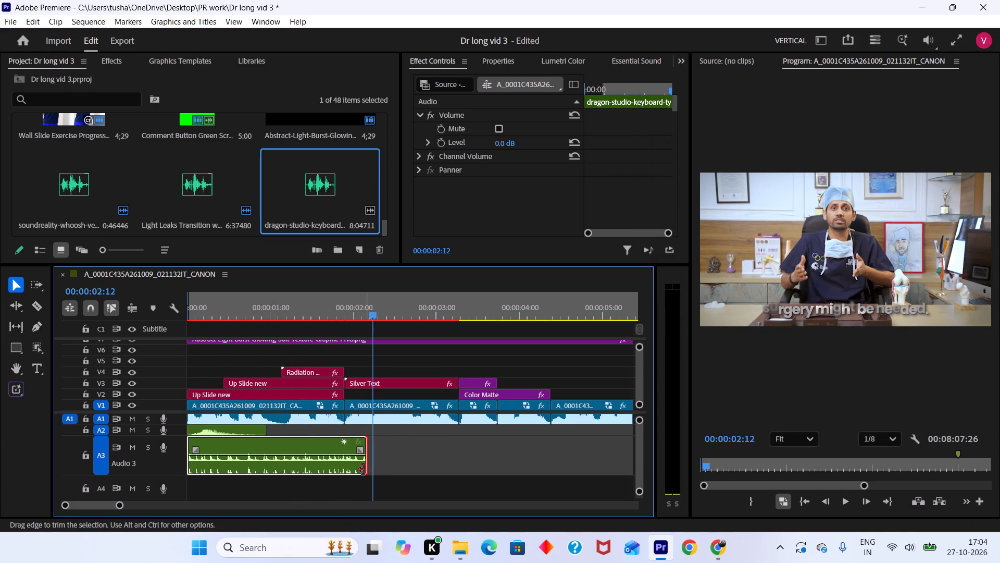
left_click_drag(364, 470, 344, 459)
key("ctrl+s")
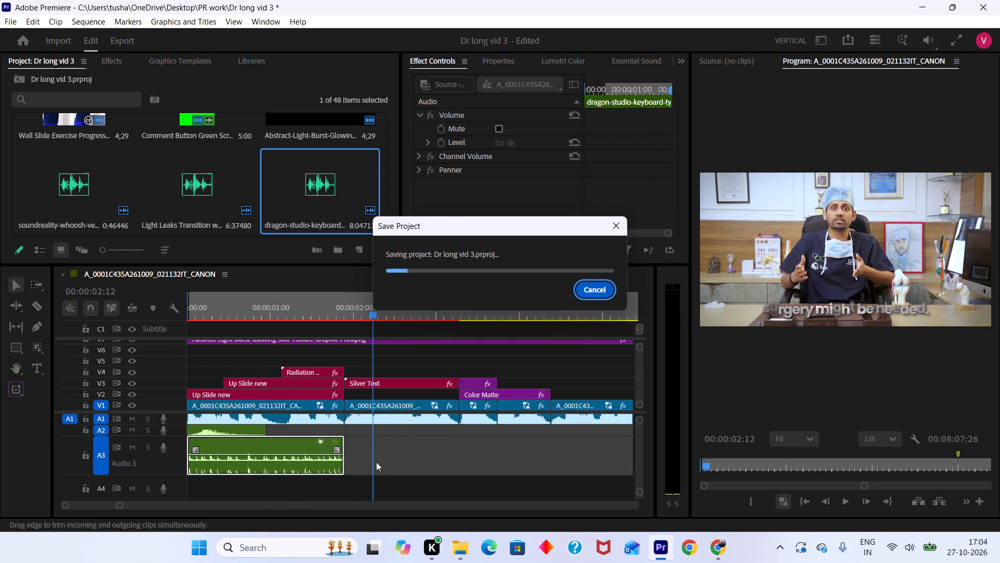
Turn off Bluetooth in the Windows quick settings.
left_click(911, 543)
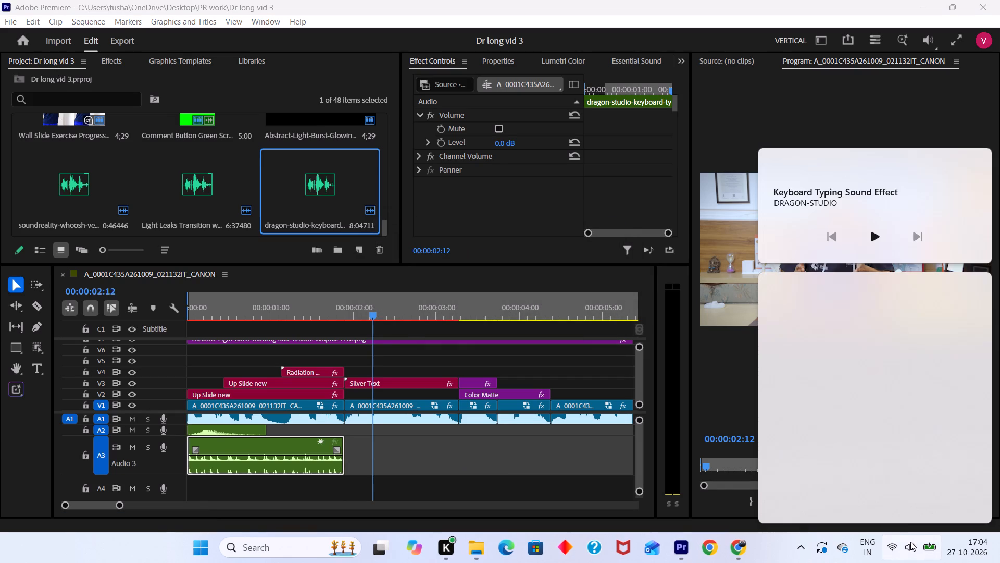
left_click(857, 309)
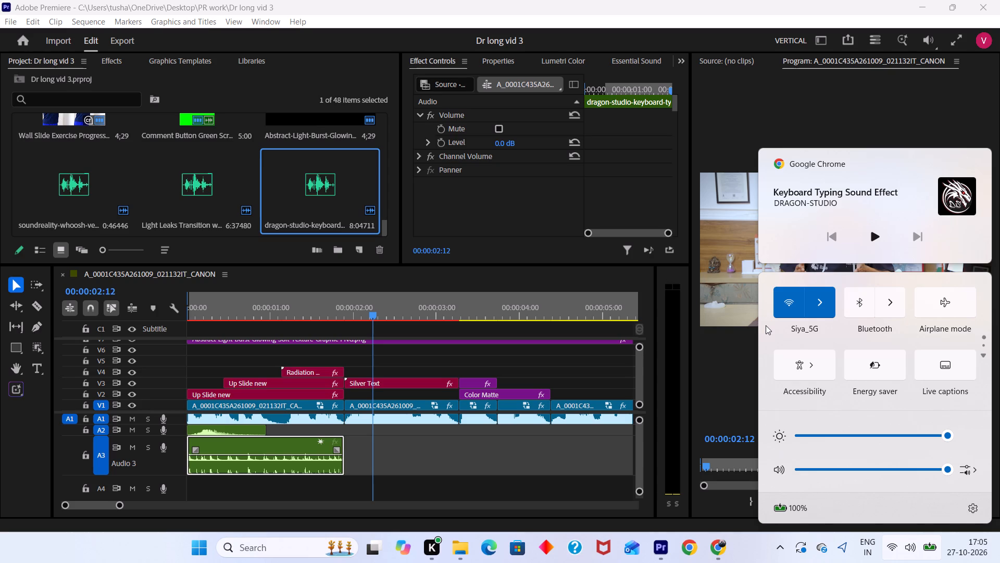
Play the sequence opening and lower the Windows system volume to a little over half.
left_click_drag(203, 314, 189, 308)
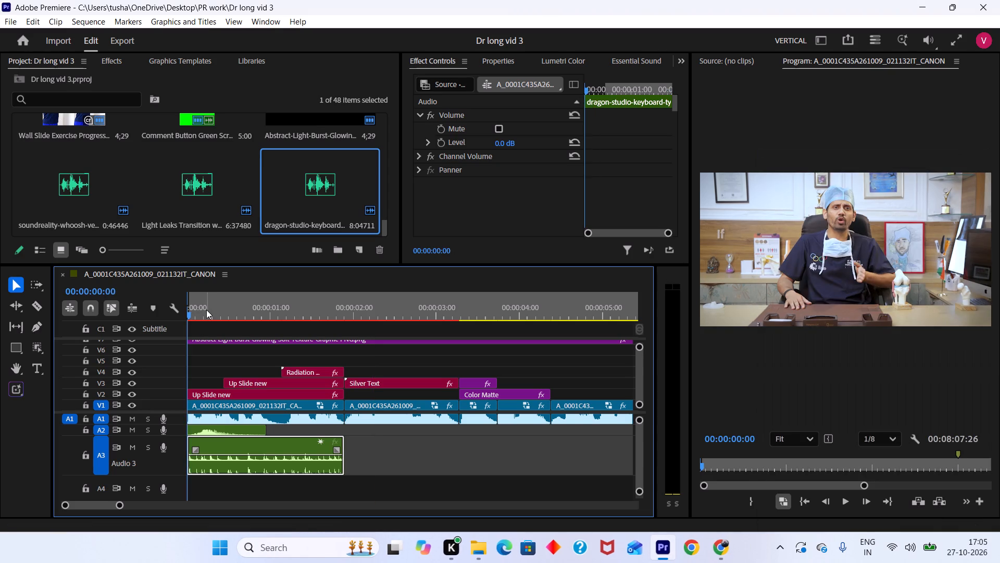
left_click_drag(206, 310, 165, 307)
key("space")
key("space")
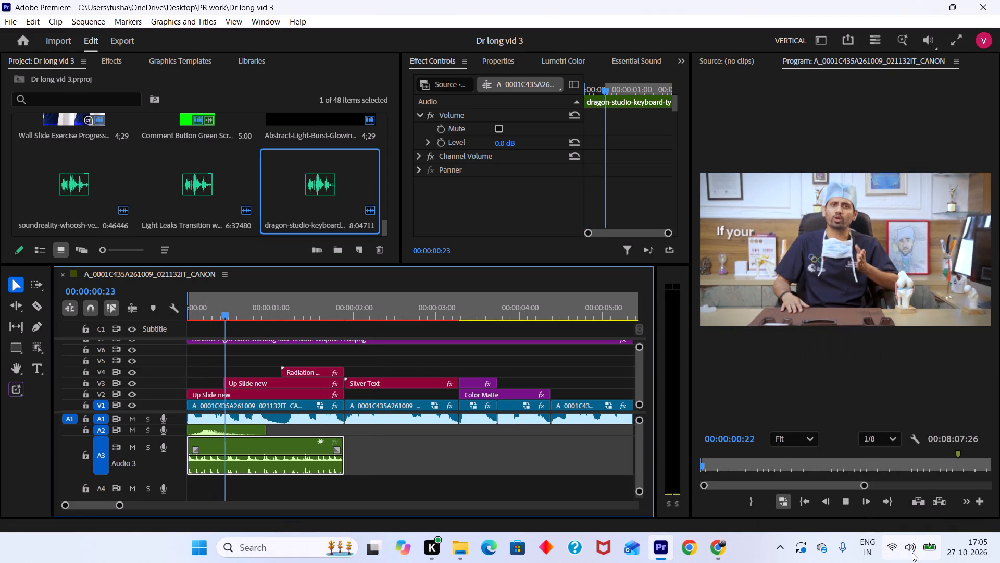
left_click(912, 553)
left_click_drag(906, 469, 889, 467)
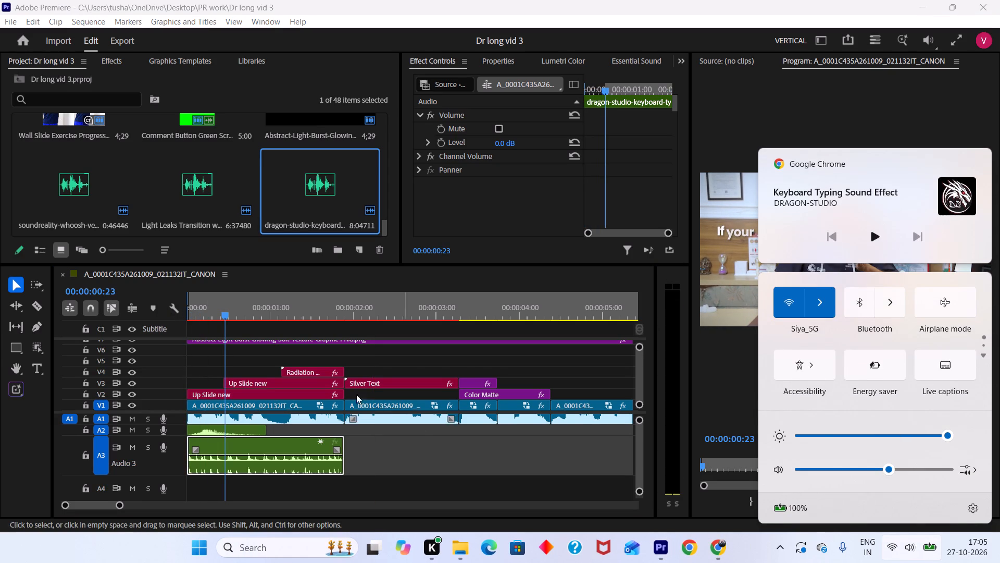
Replay the opening with the trimmed typing sound and lower that clip's volume level to -7.9 dB.
left_click_drag(228, 311, 150, 335)
key("space")
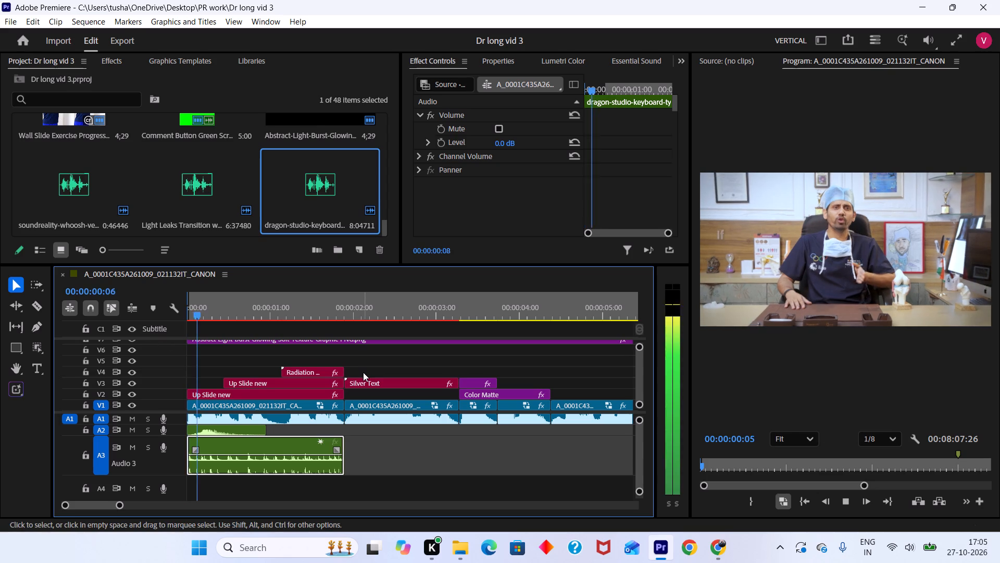
key("space")
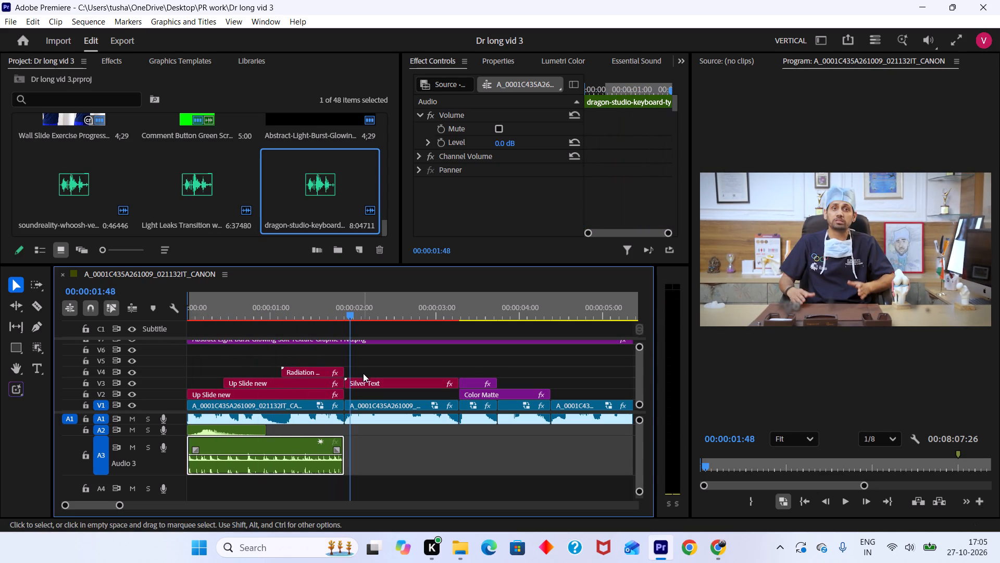
left_click_drag(329, 312, 294, 364)
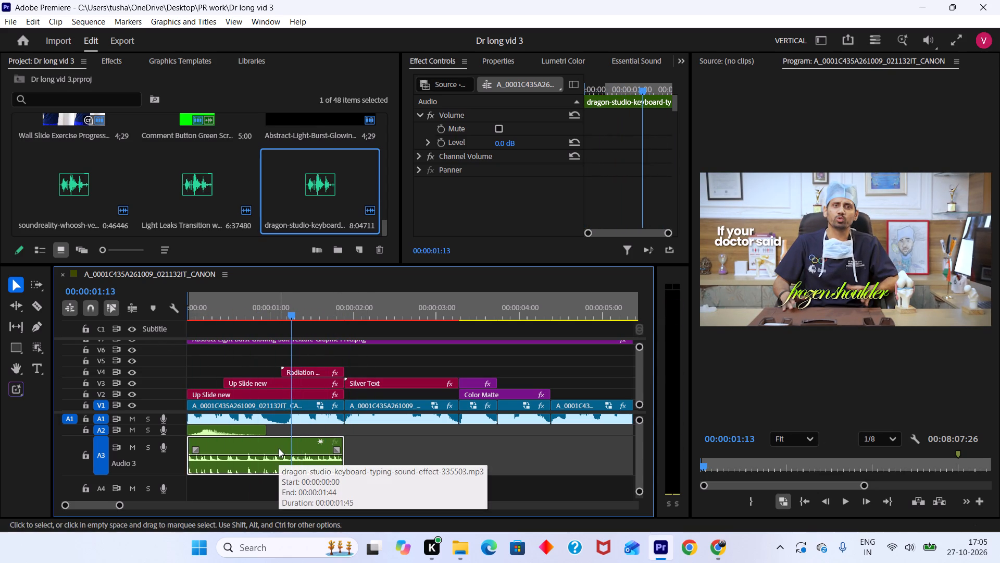
left_click(279, 448)
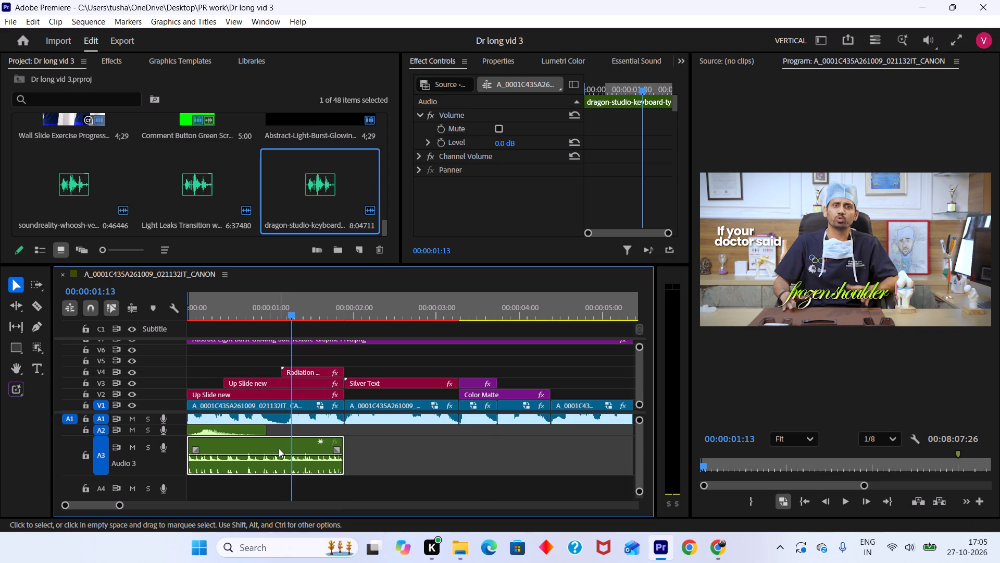
left_click_drag(499, 143, 489, 140)
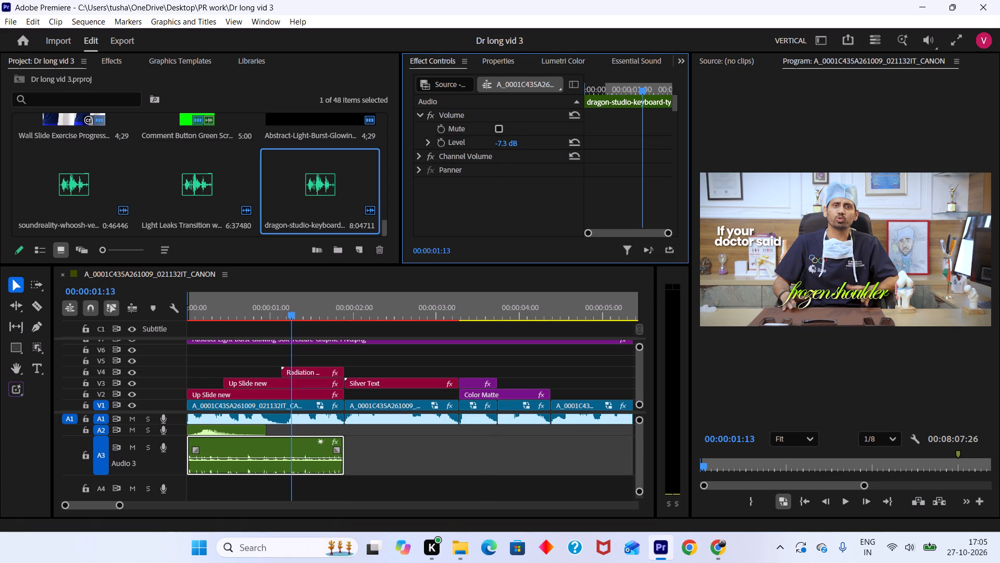
left_click_drag(489, 140, 488, 140)
Play the opening through the Silver Text and Color Matte section to check the sound balance, and save the project.
left_click_drag(267, 317, 134, 351)
key("space")
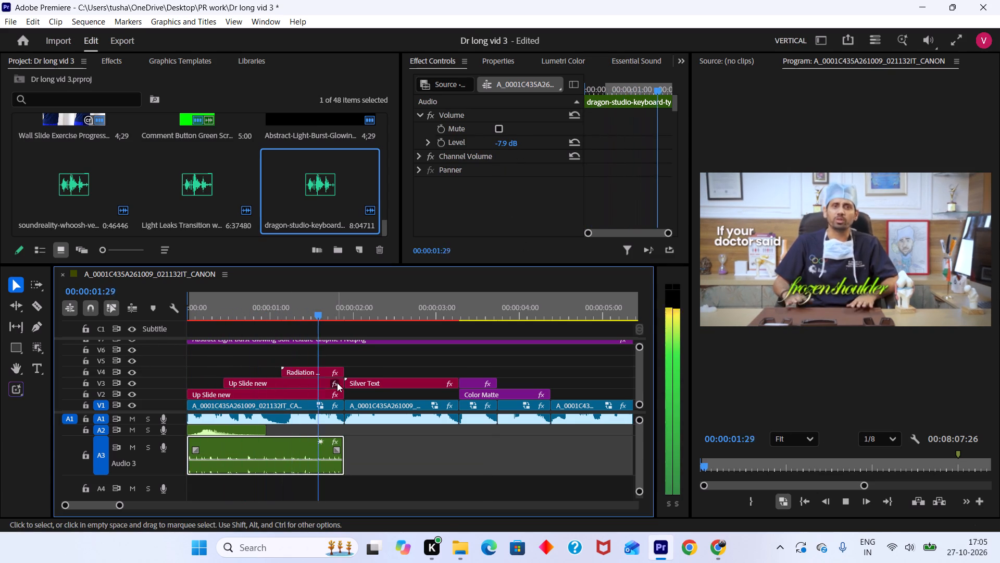
left_click_drag(408, 312, 353, 345)
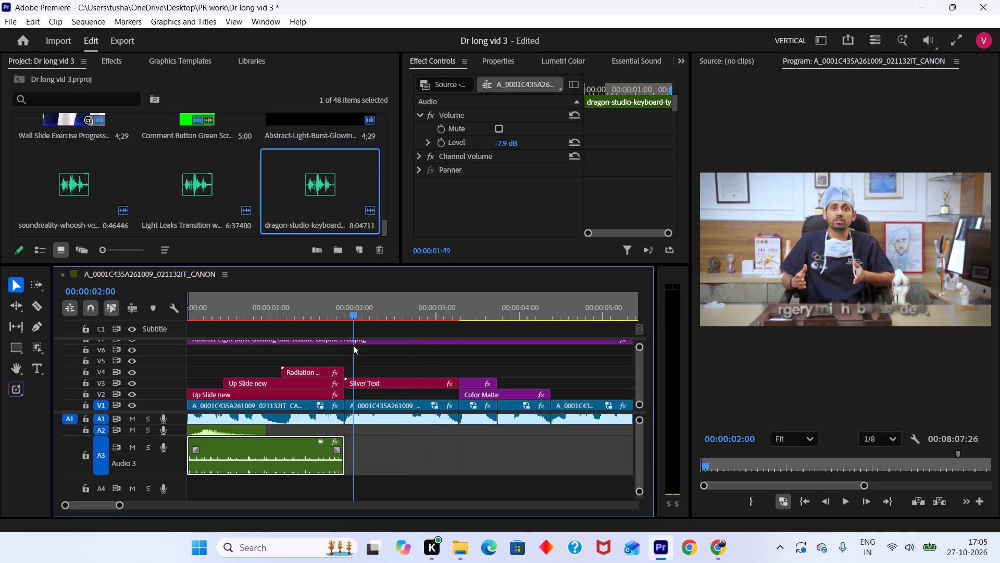
left_click_drag(353, 345, 342, 354)
key("space")
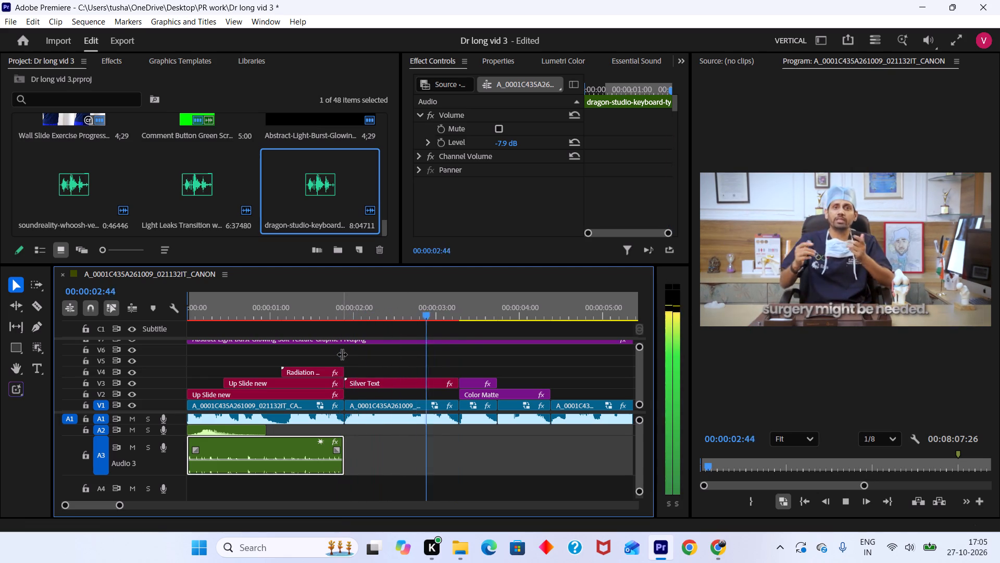
key("space")
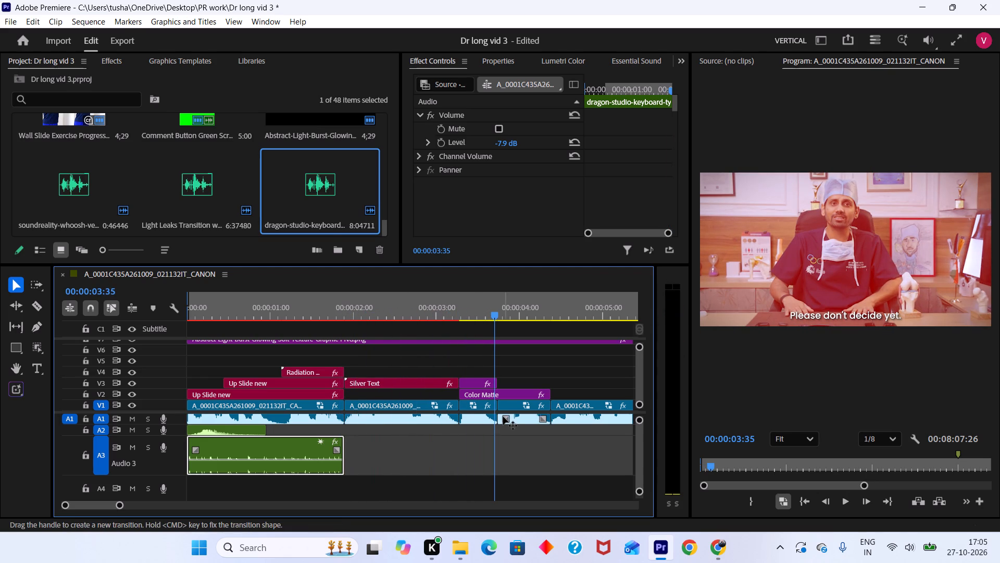
key("ctrl+s")
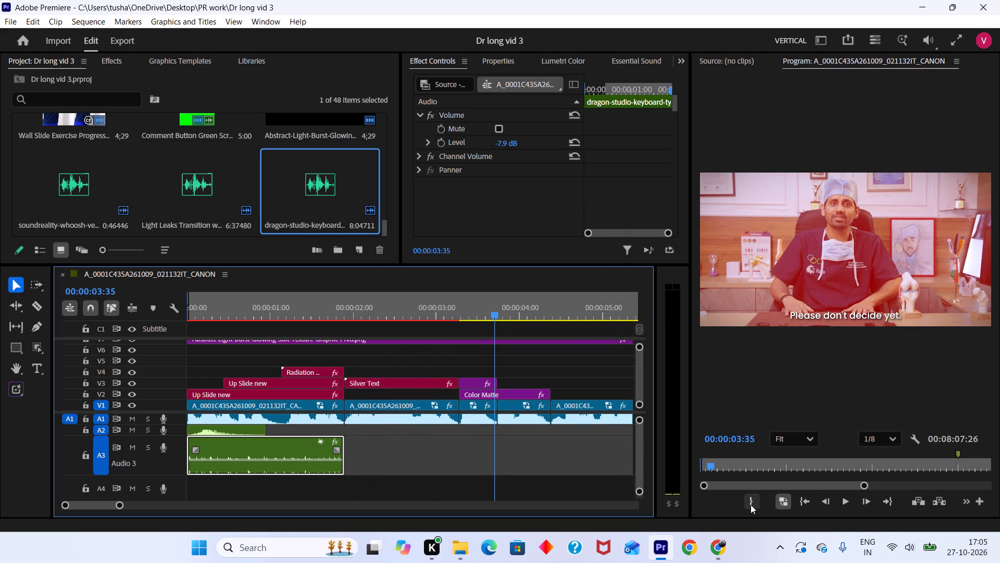
Switch to Chrome and search Pixabay's sound effects for danger.
left_click(720, 542)
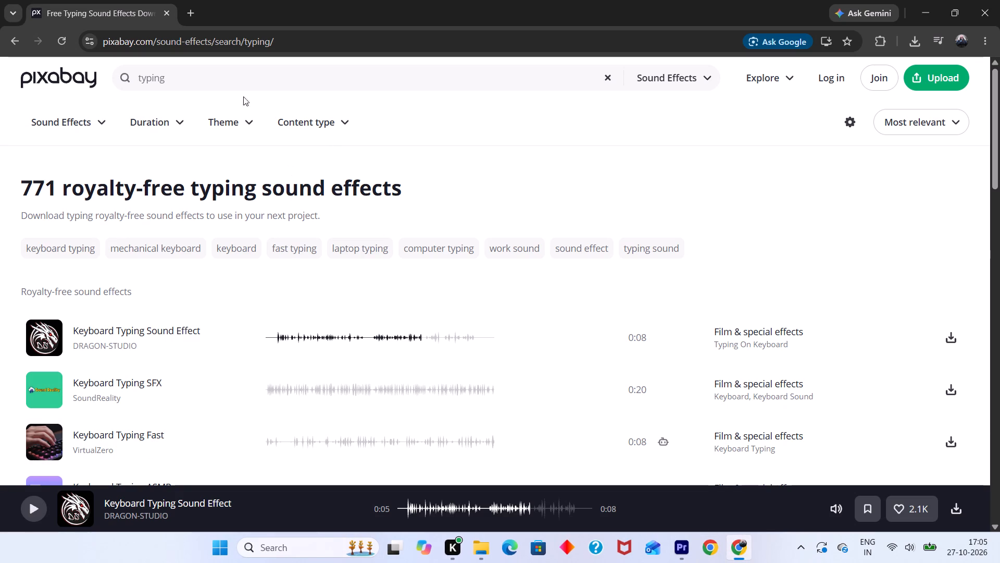
left_click_drag(207, 79, 89, 89)
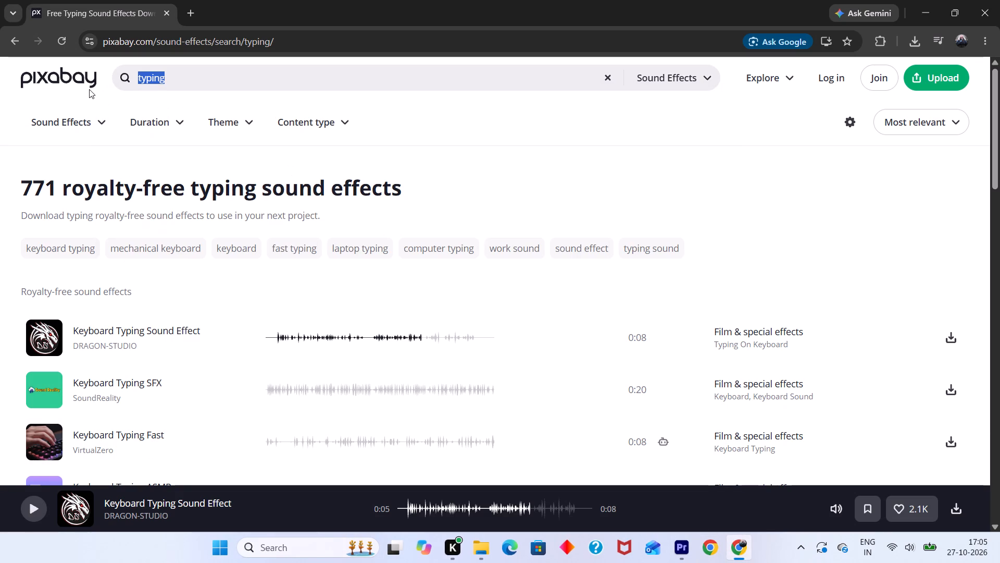
type("danger")
key("Return")
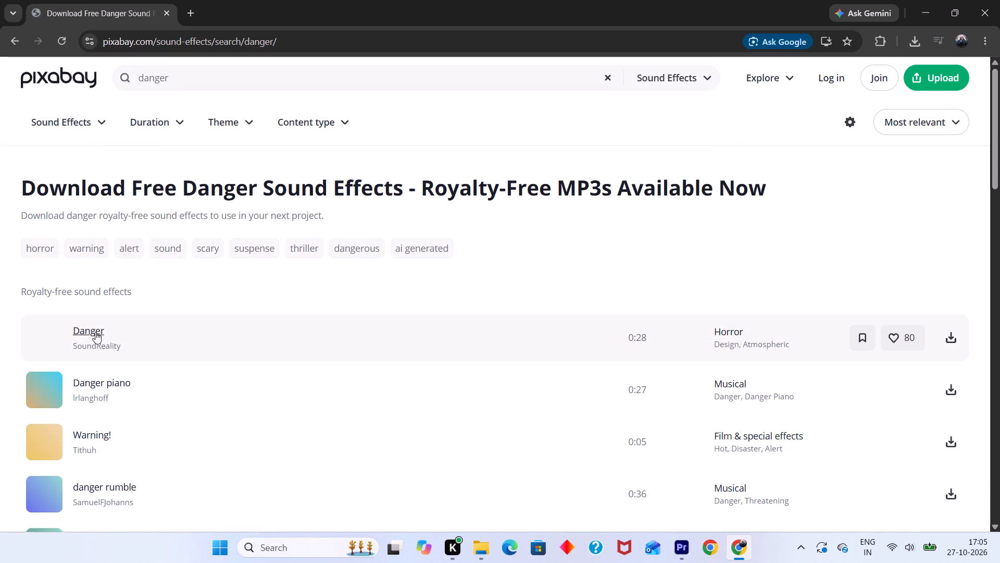
Preview the first three danger results: Danger, Danger piano and Warning!.
left_click(42, 337)
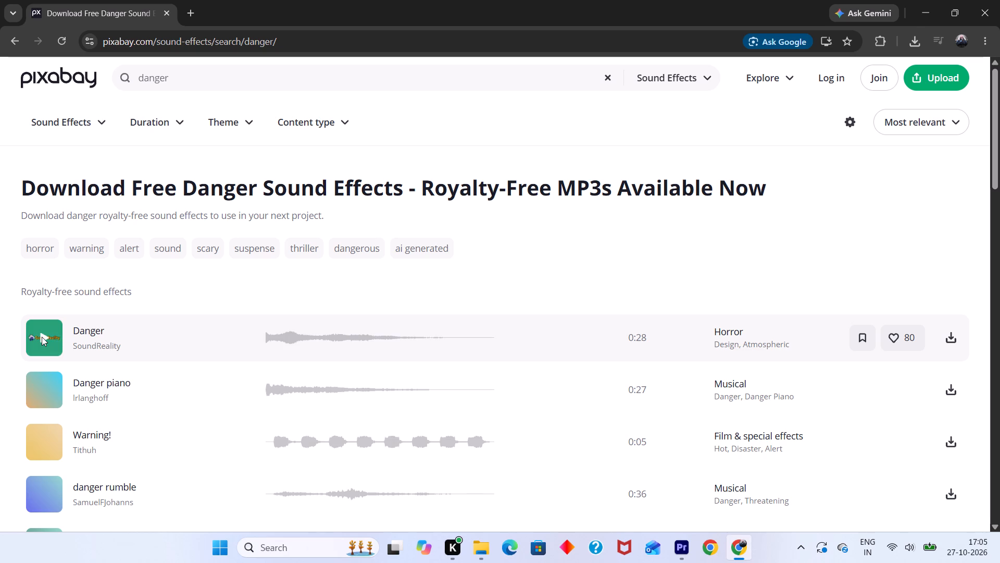
left_click(48, 339)
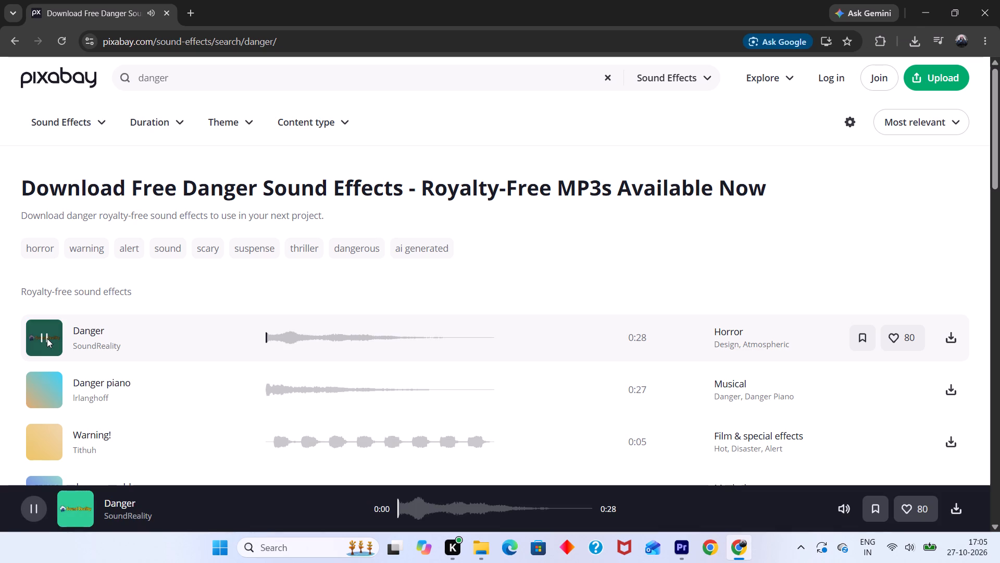
left_click(47, 338)
left_click(42, 390)
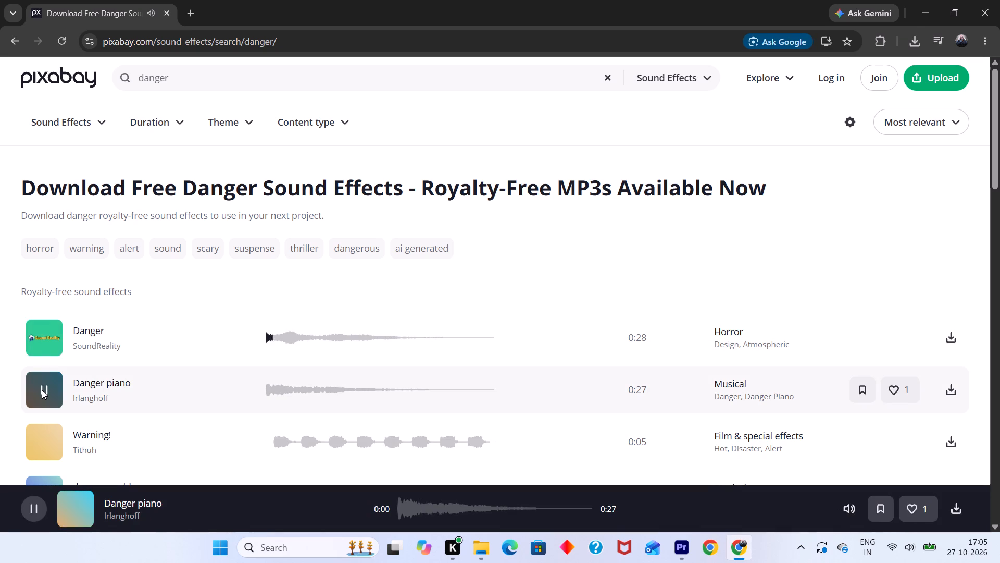
left_click(42, 390)
left_click(42, 390)
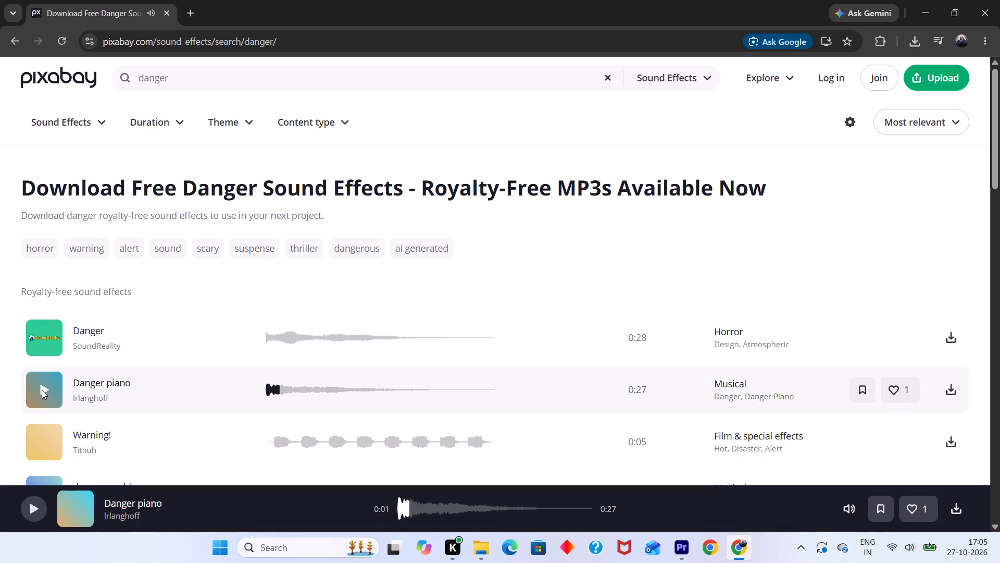
left_click(42, 390)
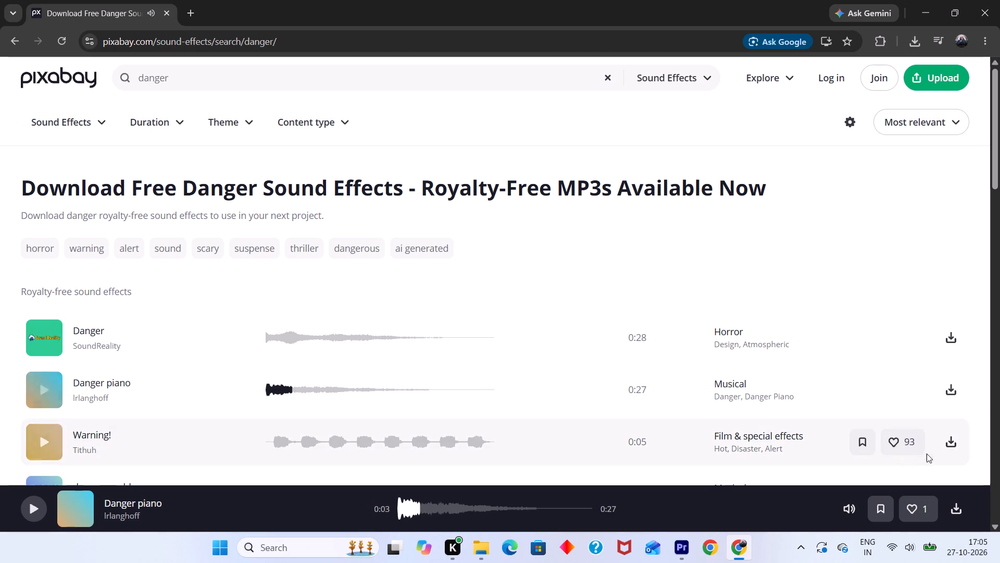
left_click(44, 443)
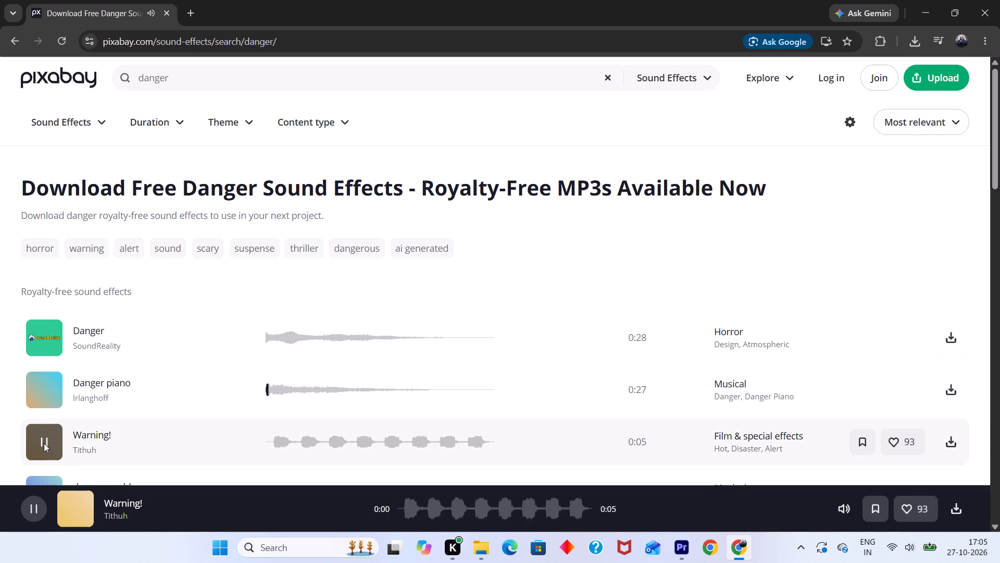
left_click(44, 443)
Preview danger rumble, Space danger and Danger Approaching, skipping ahead within the first two sounds.
scroll(77, 424, "down", 1)
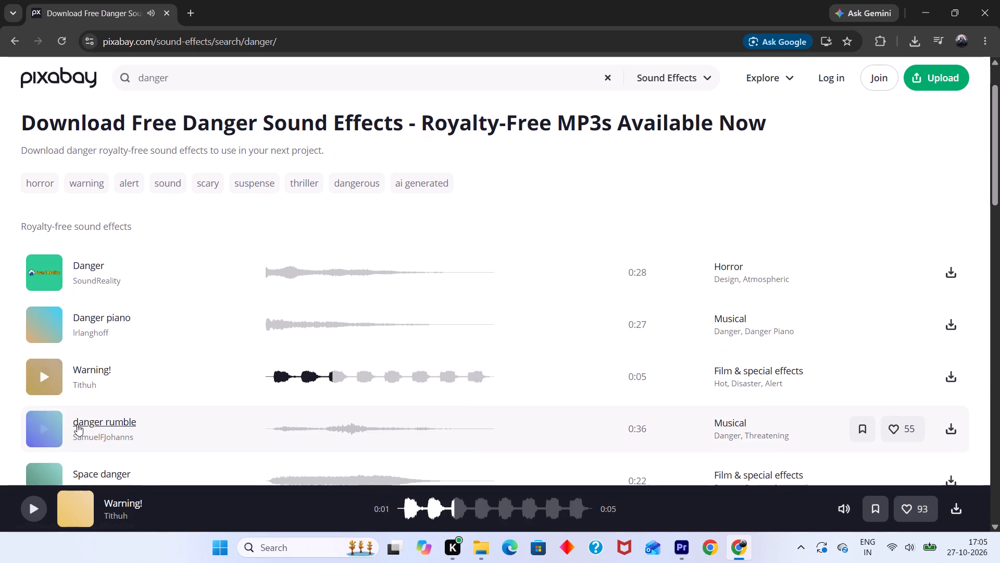
left_click(44, 424)
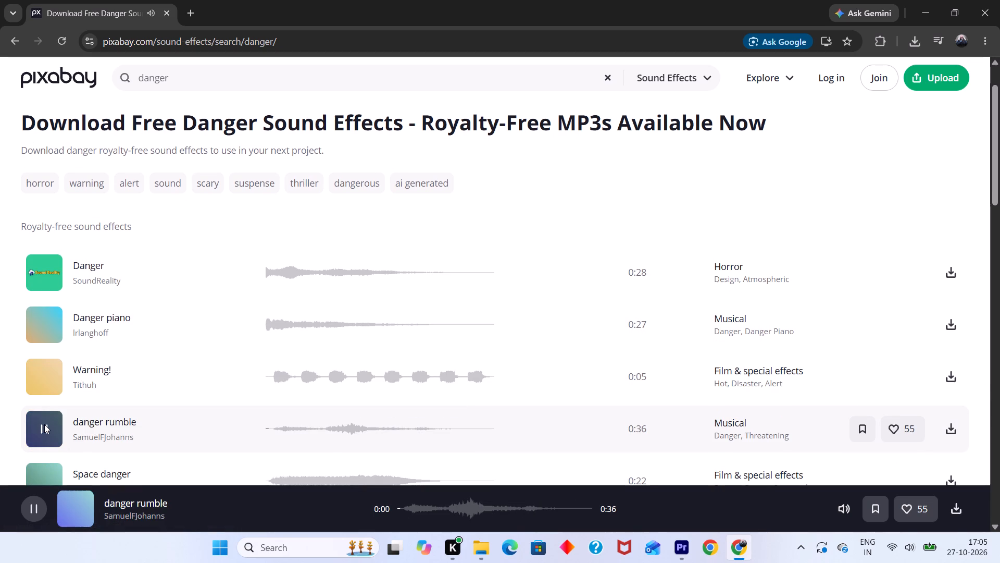
left_click(332, 429)
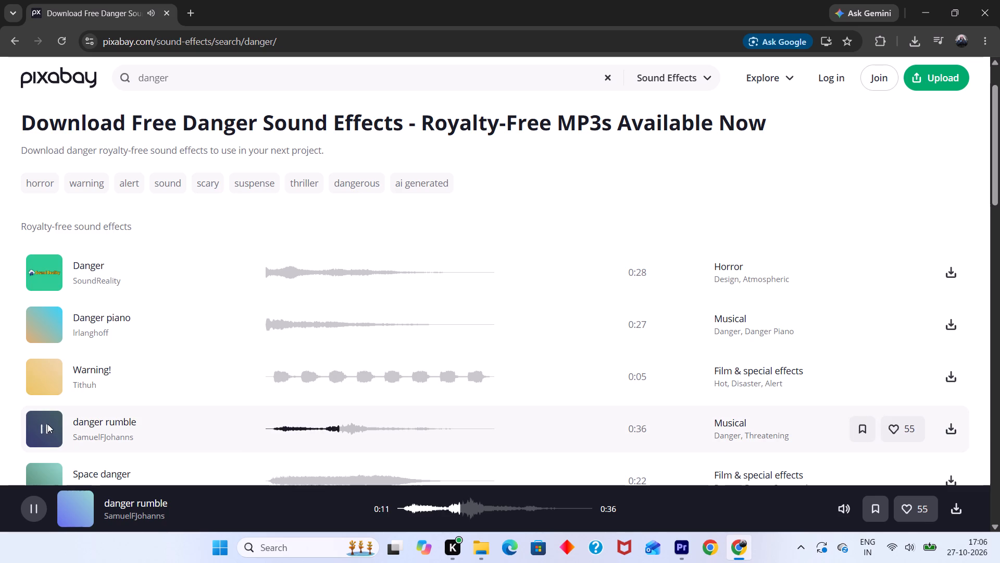
left_click_drag(349, 434, 359, 436)
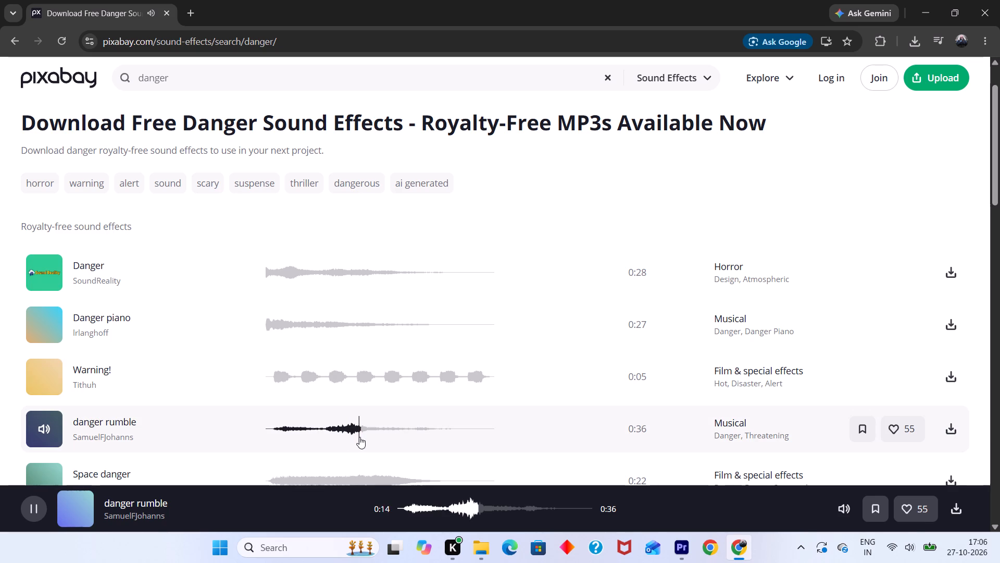
left_click(48, 431)
scroll(48, 431, "down", 2)
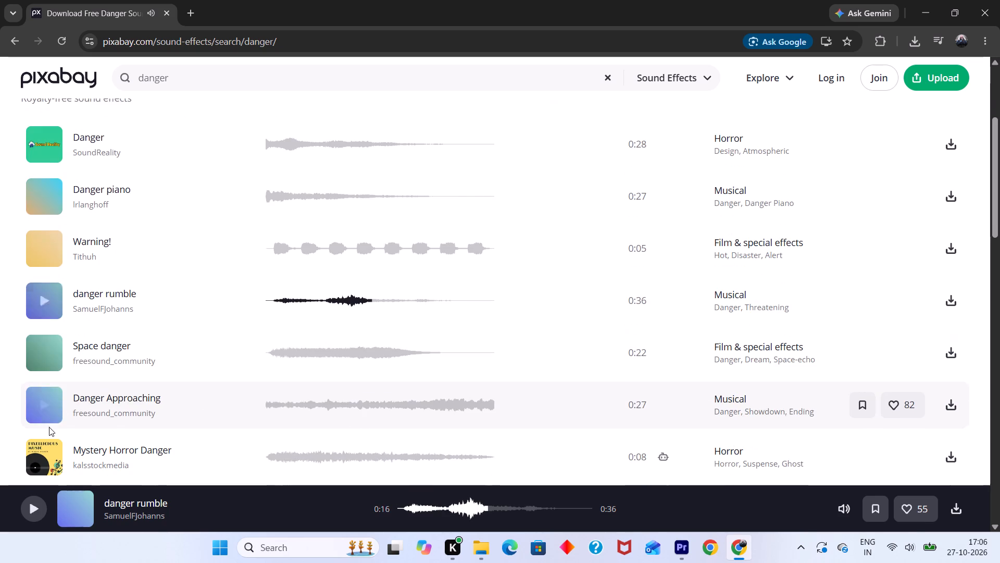
left_click(46, 350)
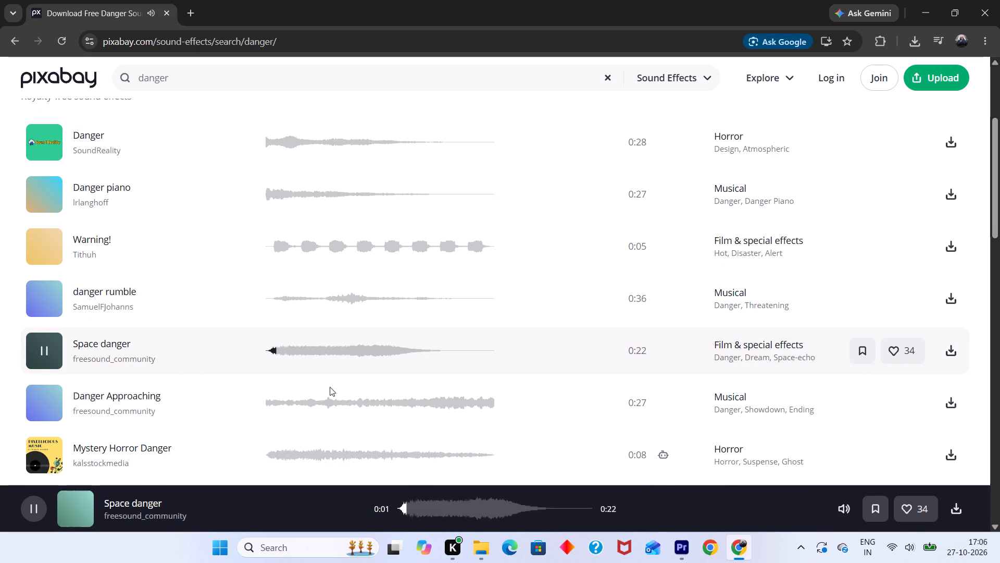
left_click_drag(297, 354, 357, 358)
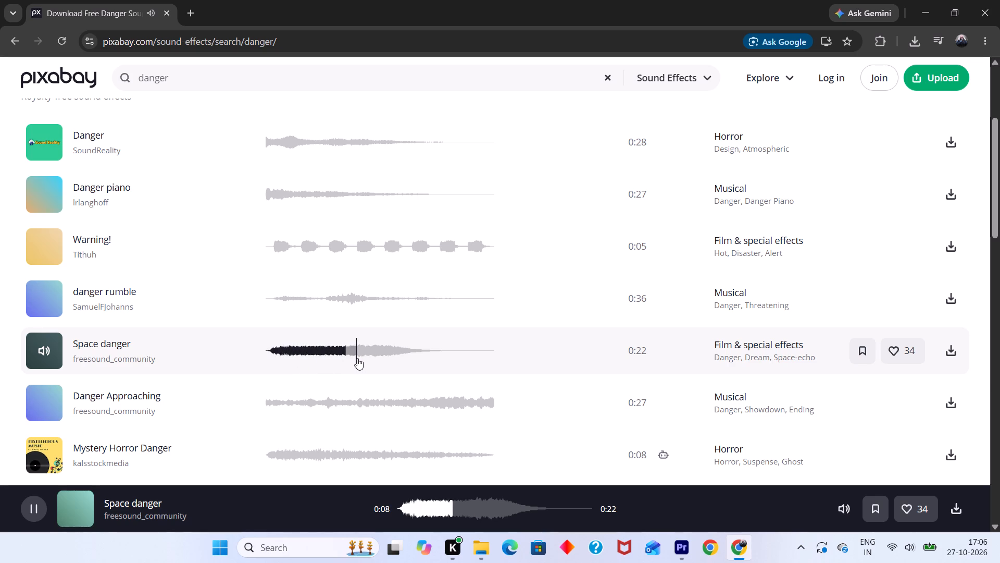
left_click(50, 403)
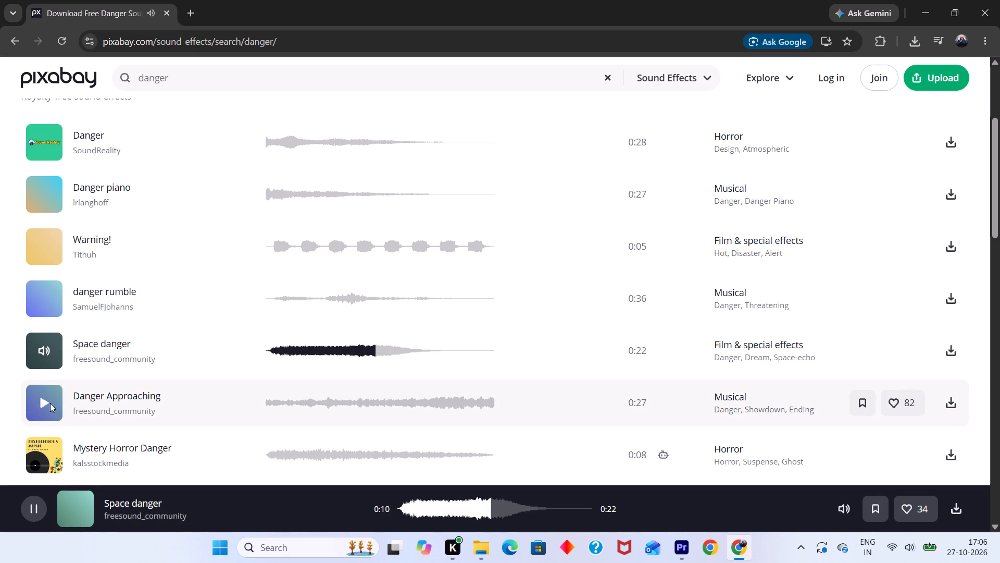
Raise the Windows system volume to 76.
left_click(913, 544)
left_click_drag(898, 467, 913, 467)
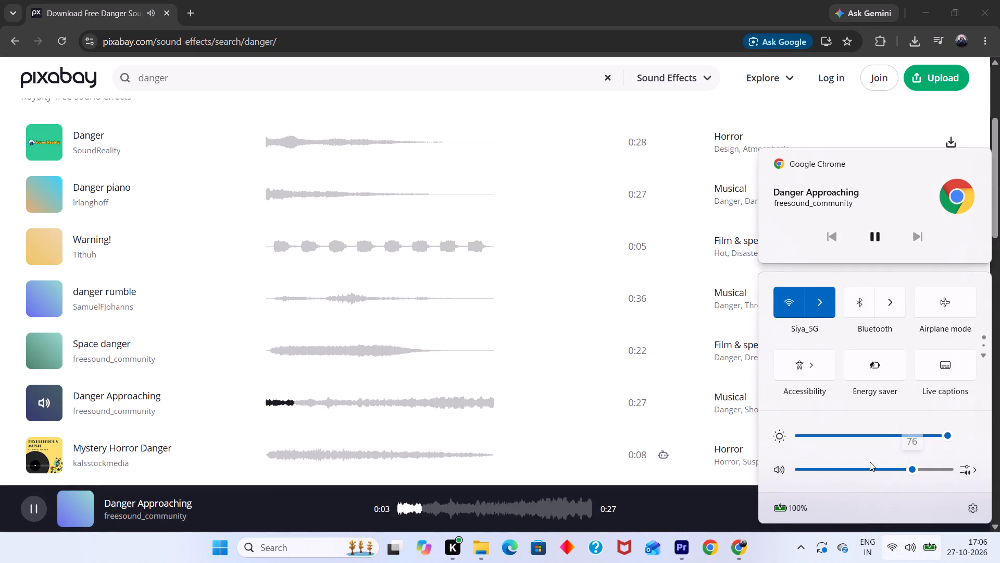
Preview Mystery Horror Danger, Danger situation sound effect, Tension Scapes and Lingering Danger.
left_click(45, 456)
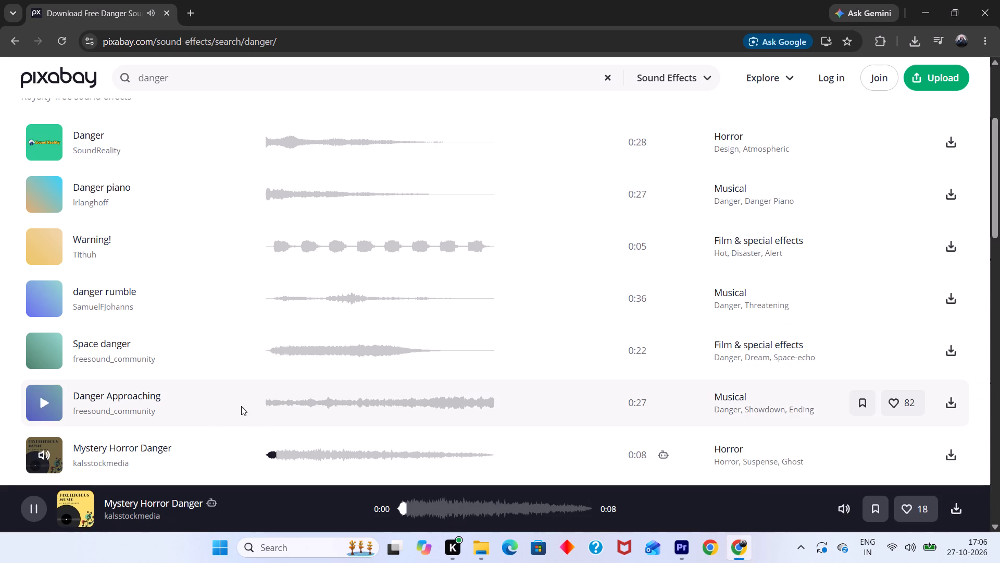
scroll(262, 432, "down", 2)
left_click(46, 379)
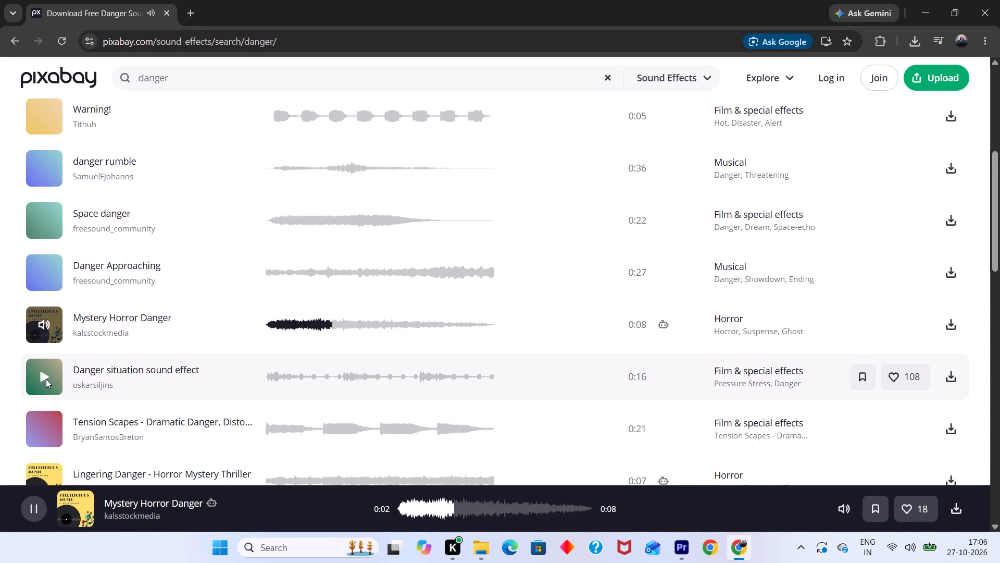
left_click(48, 427)
left_click(48, 427)
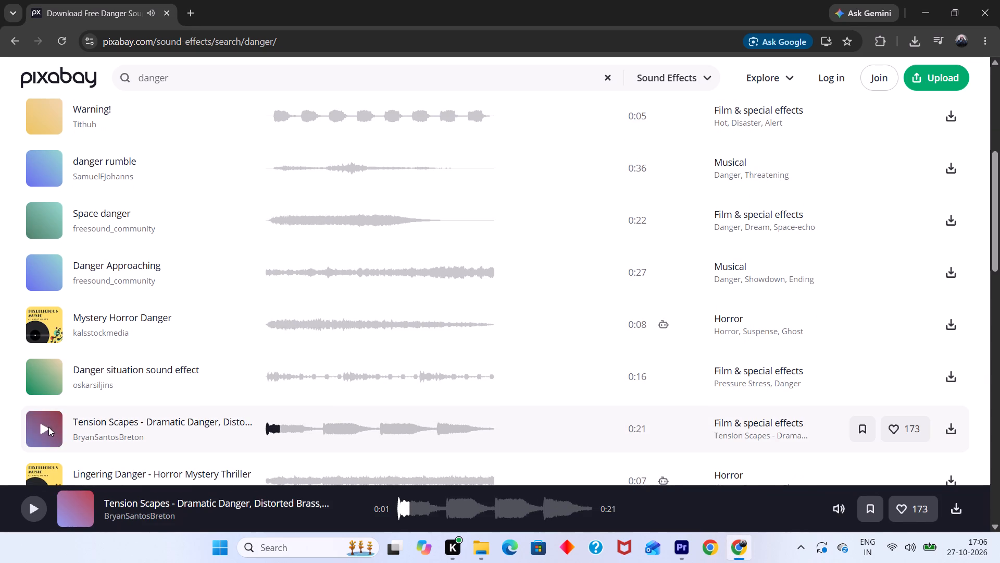
scroll(48, 427, "down", 1)
left_click(50, 421)
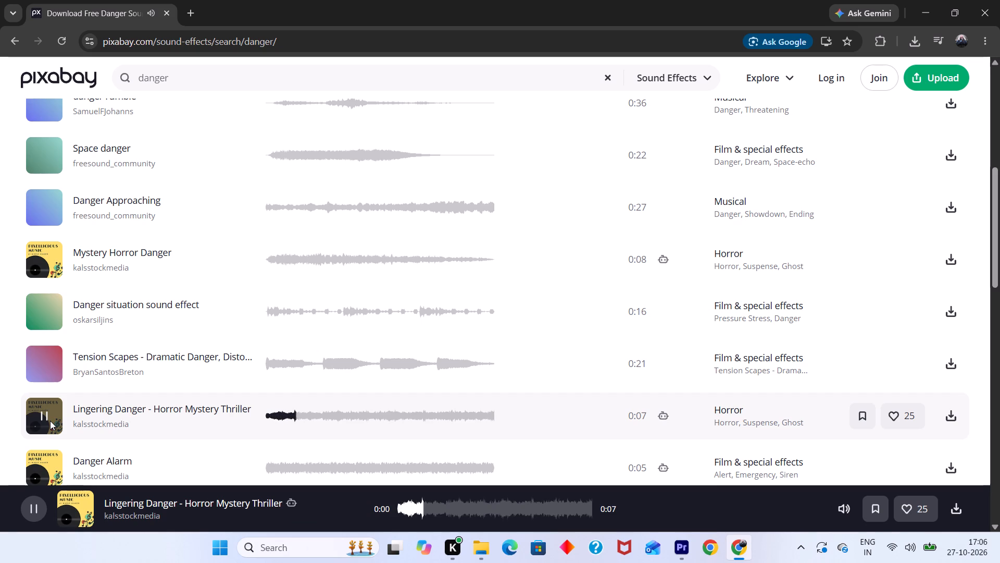
left_click(50, 421)
Replay the Danger and Danger piano sounds for comparison and download Danger piano.
scroll(67, 404, "up", 13)
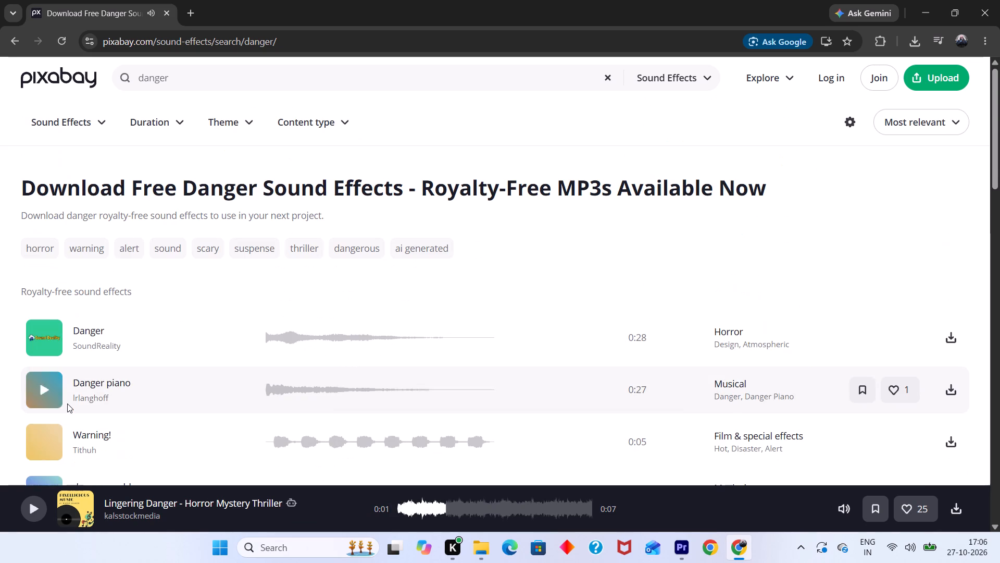
left_click(52, 347)
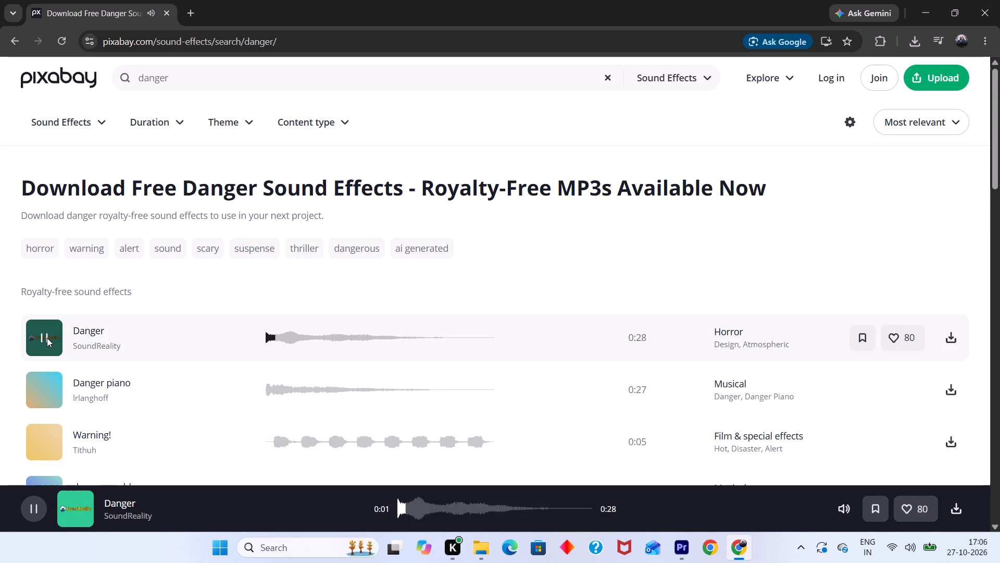
left_click(47, 338)
left_click(55, 394)
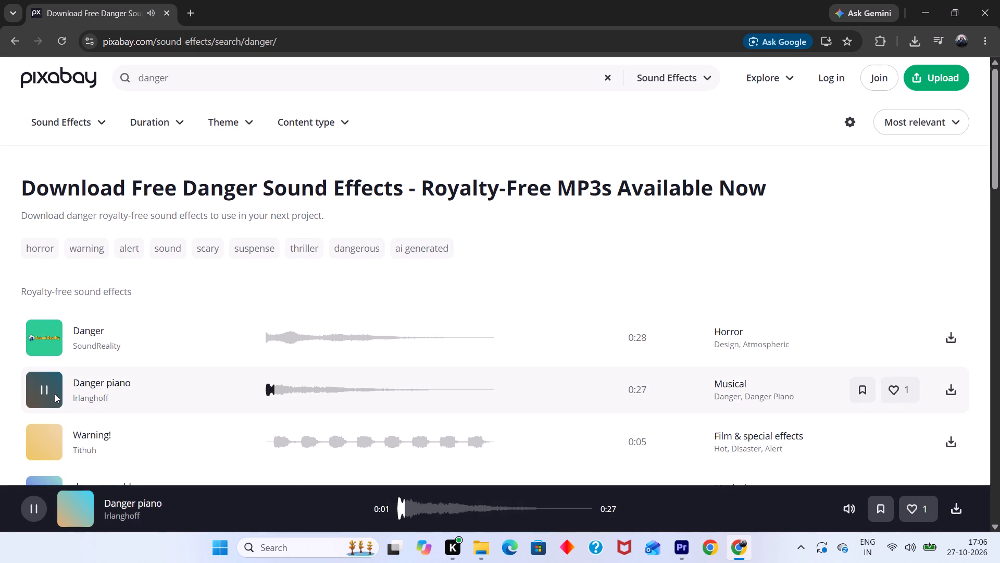
left_click(55, 394)
left_click(957, 394)
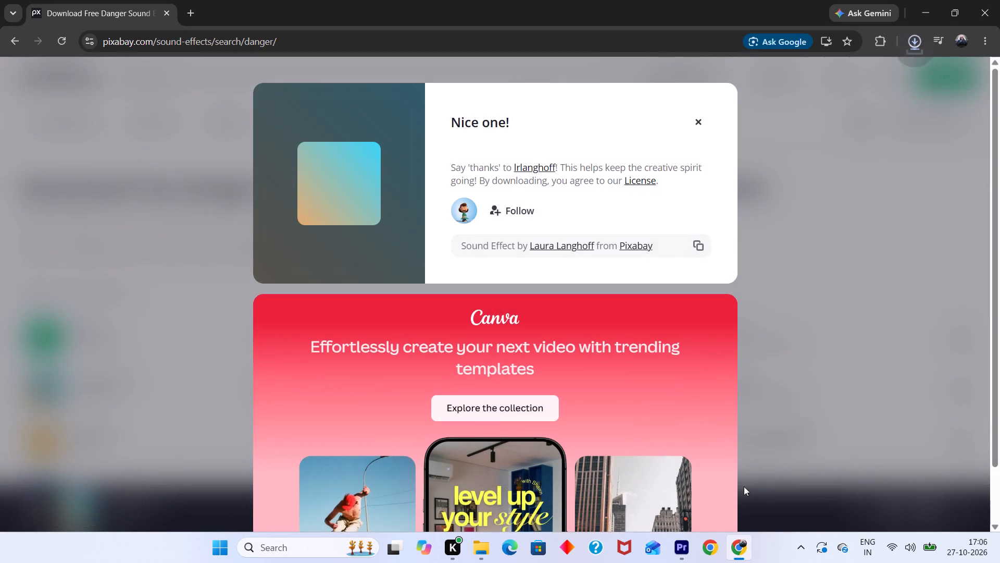
Switch to Premiere and import the lrlanghoff-danger-piano-556892 audio file from New Volume (D:) into the project.
left_click(681, 544)
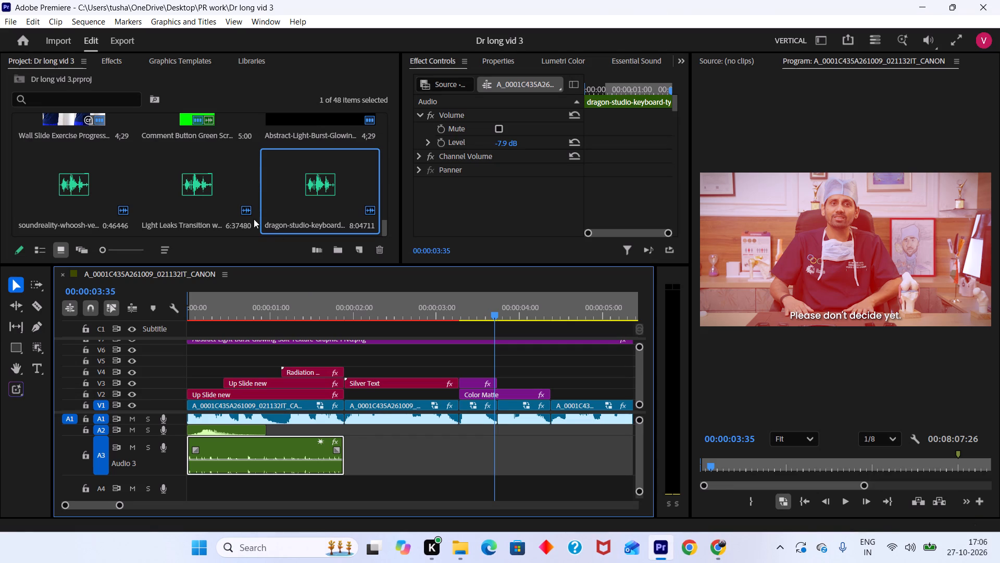
double_click(256, 229)
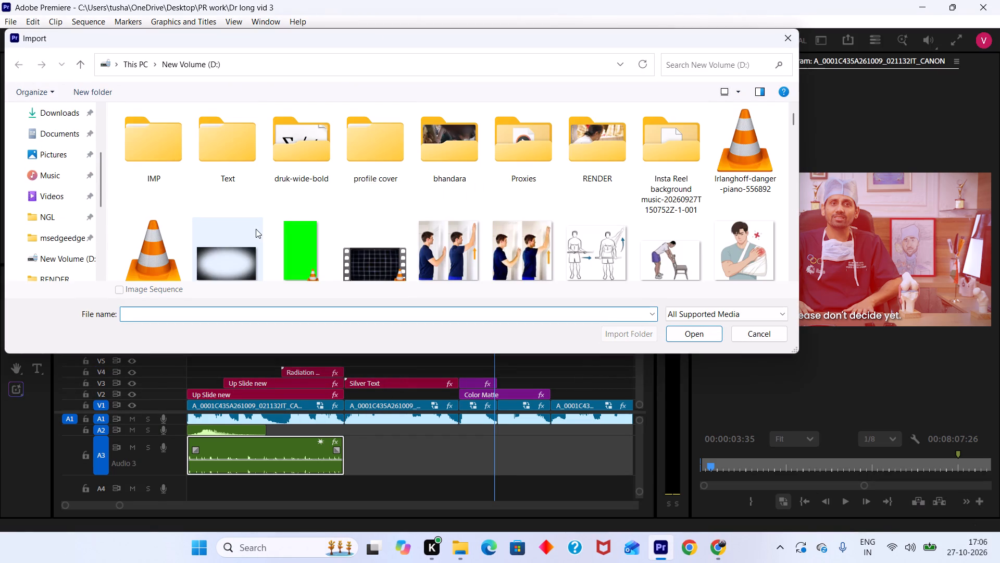
left_click(760, 168)
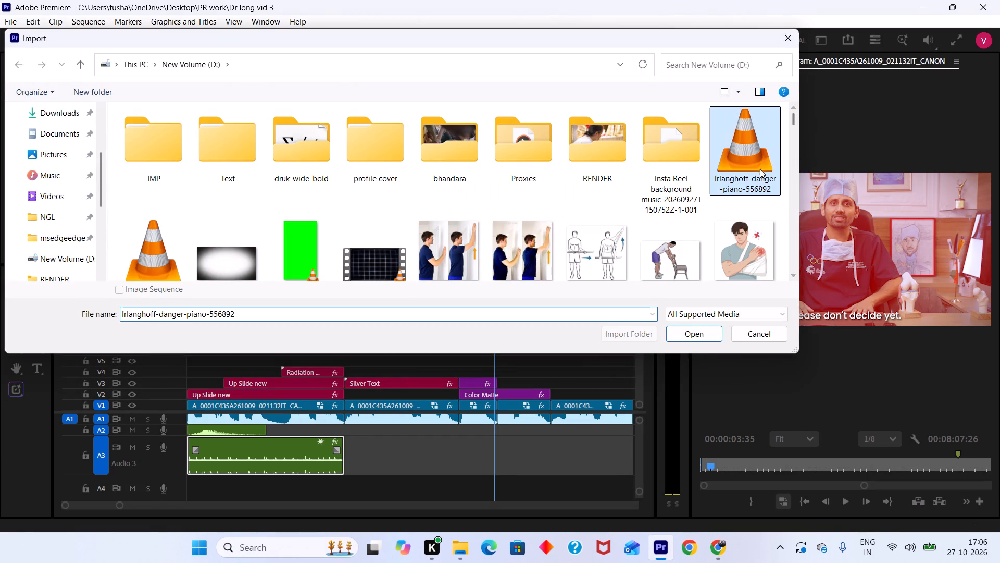
left_click(697, 330)
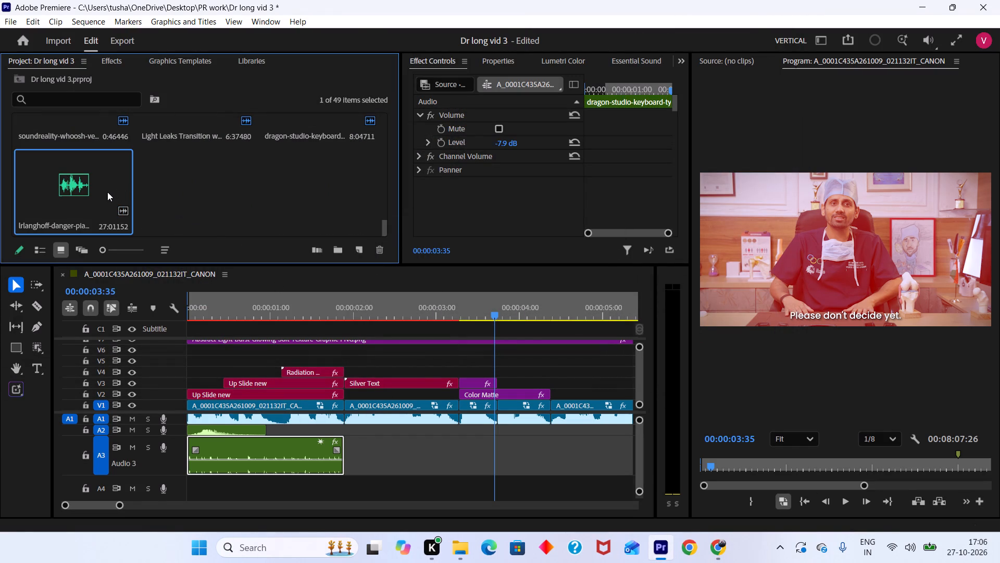
Open the danger piano sound in the Source Monitor, play its beginning, and mark an out point at 00;00;01;28.
double_click(67, 192)
left_click_drag(829, 274, 710, 312)
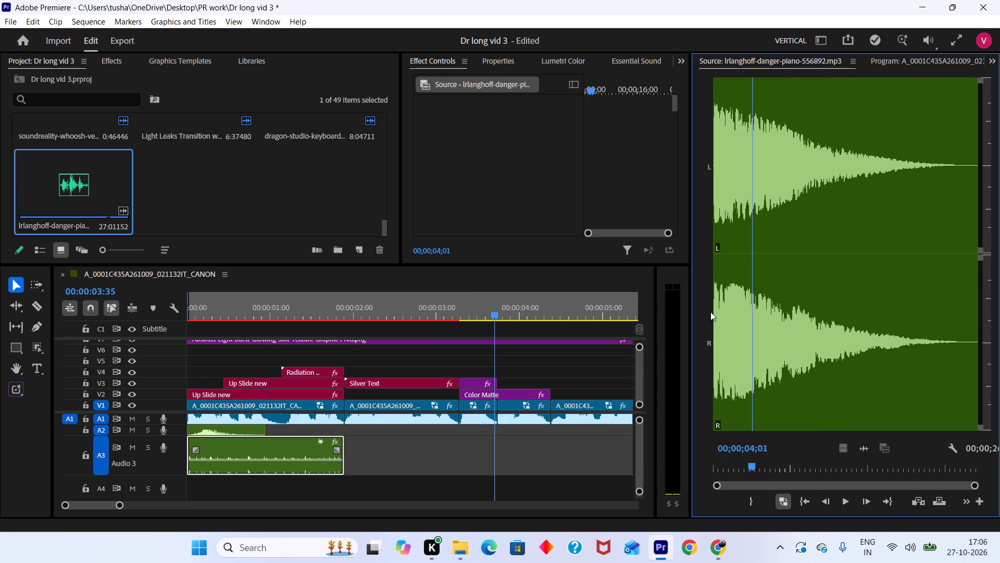
left_click_drag(710, 312, 649, 338)
left_click_drag(723, 292, 701, 322)
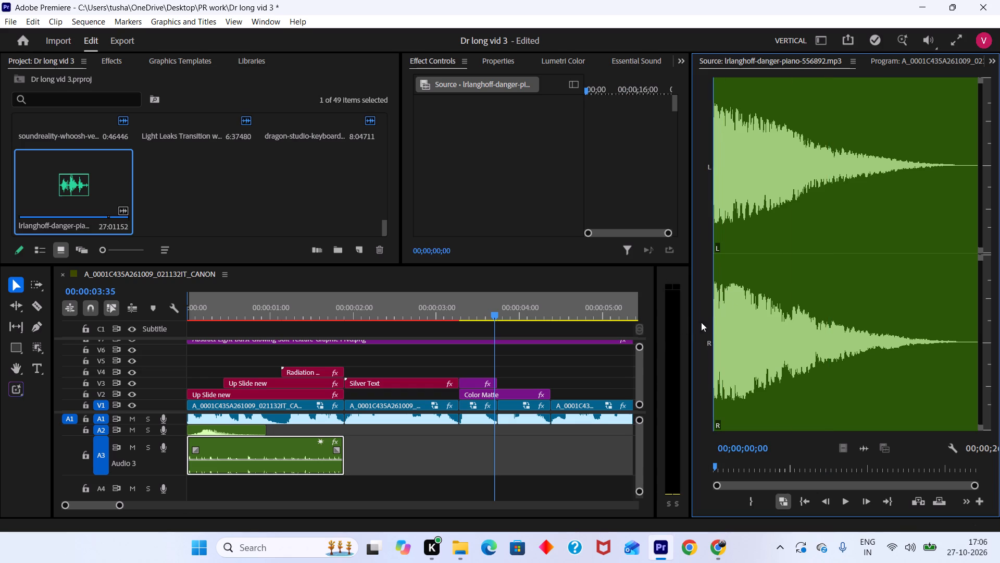
left_click_drag(701, 322, 694, 329)
key("space")
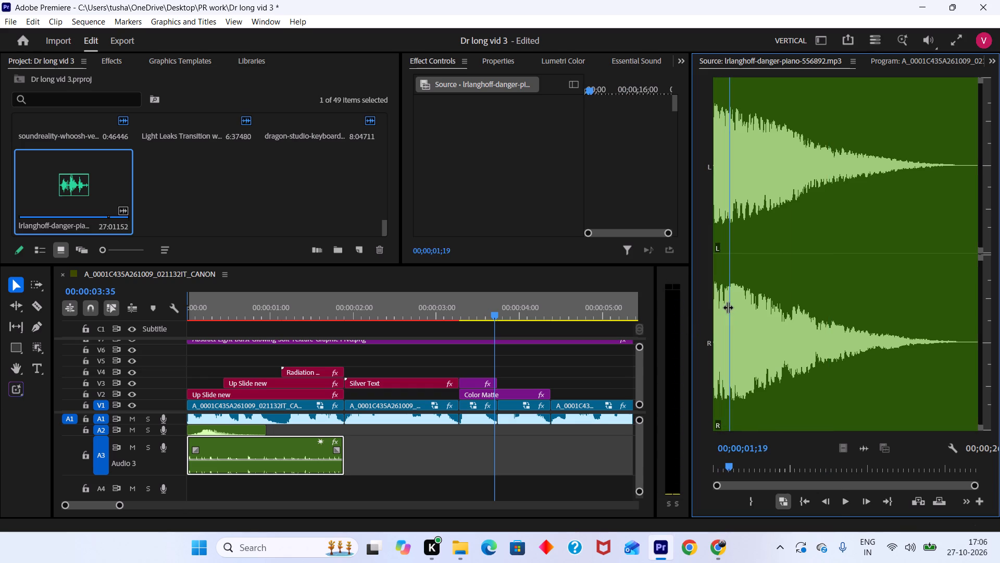
key("space")
left_click(728, 307)
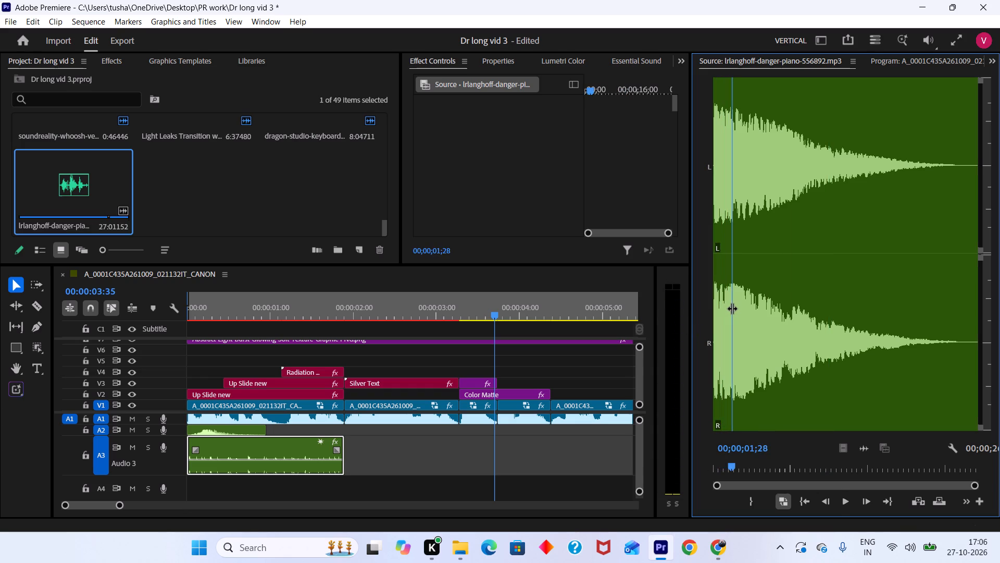
key("o")
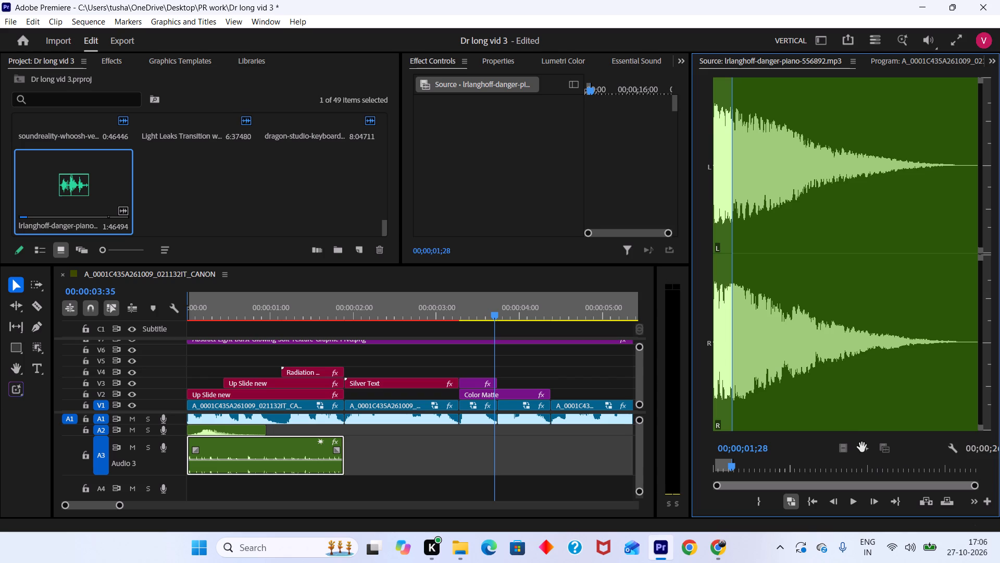
Place the marked danger piano audio on track A3 directly after the keyboard typing clip, under the Silver Text.
left_click_drag(862, 447, 348, 450)
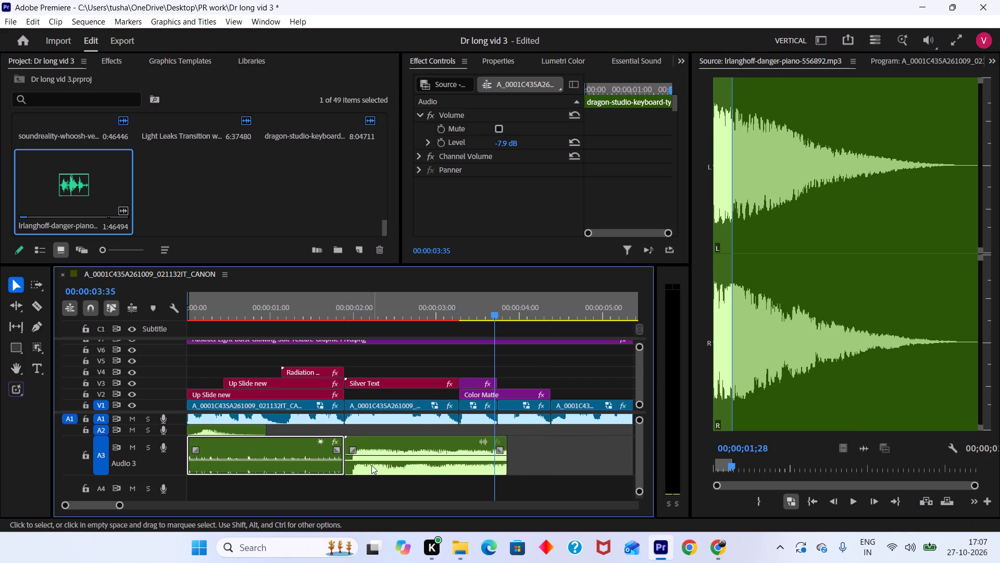
Trim 5 frames of near-silence off the start of the danger piano clip on A3.
scroll(371, 464, "up", 8, "alt")
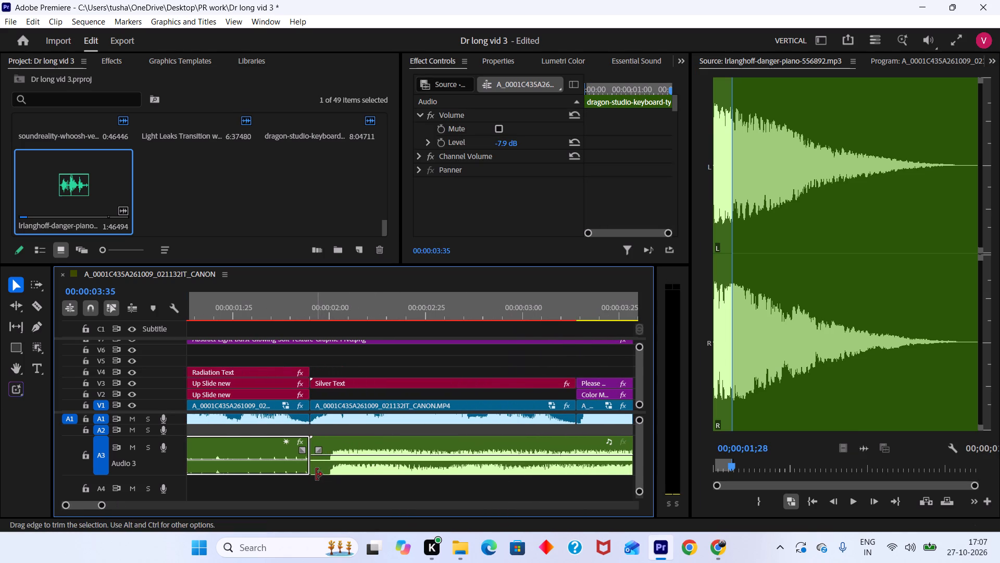
left_click_drag(316, 474, 334, 474)
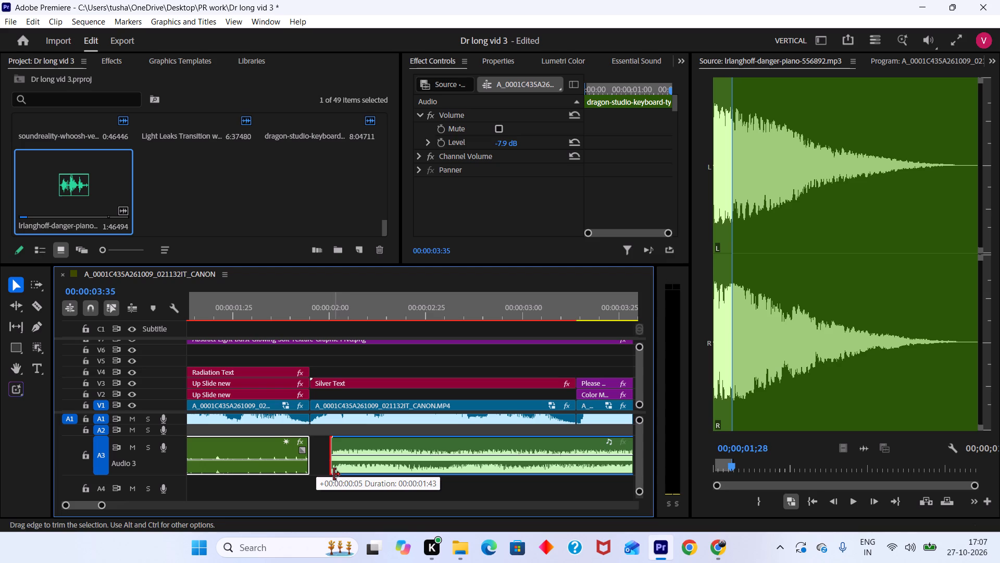
Move the trimmed danger piano clip on A3 back against the end of the keyboard typing clip.
left_click_drag(334, 474, 334, 474)
left_click_drag(376, 448, 364, 448)
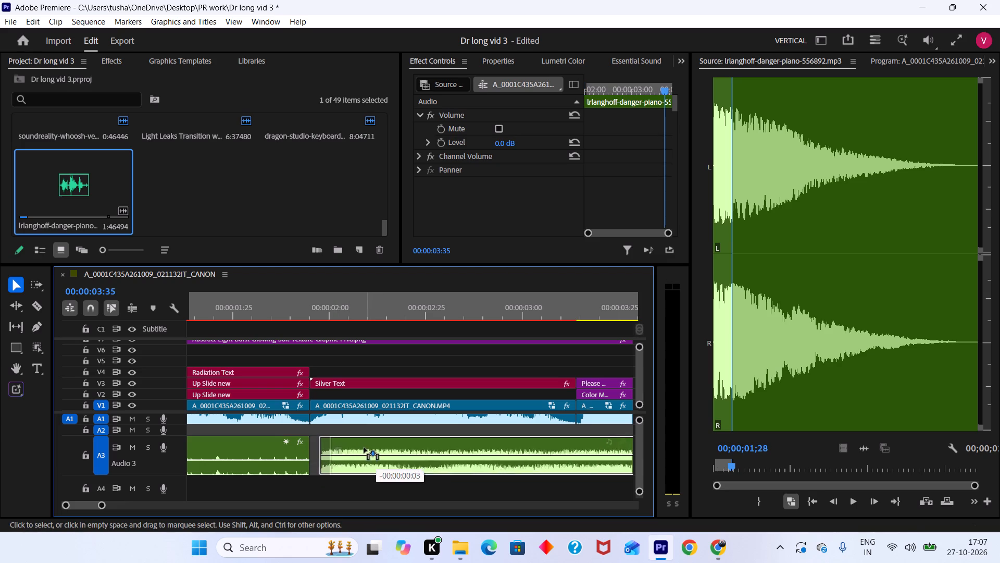
left_click_drag(364, 448, 361, 448)
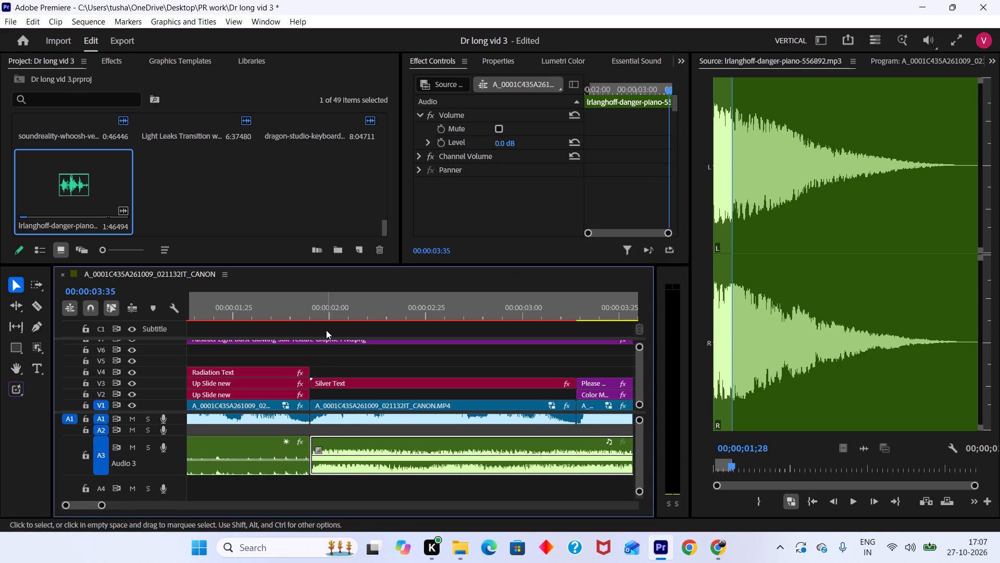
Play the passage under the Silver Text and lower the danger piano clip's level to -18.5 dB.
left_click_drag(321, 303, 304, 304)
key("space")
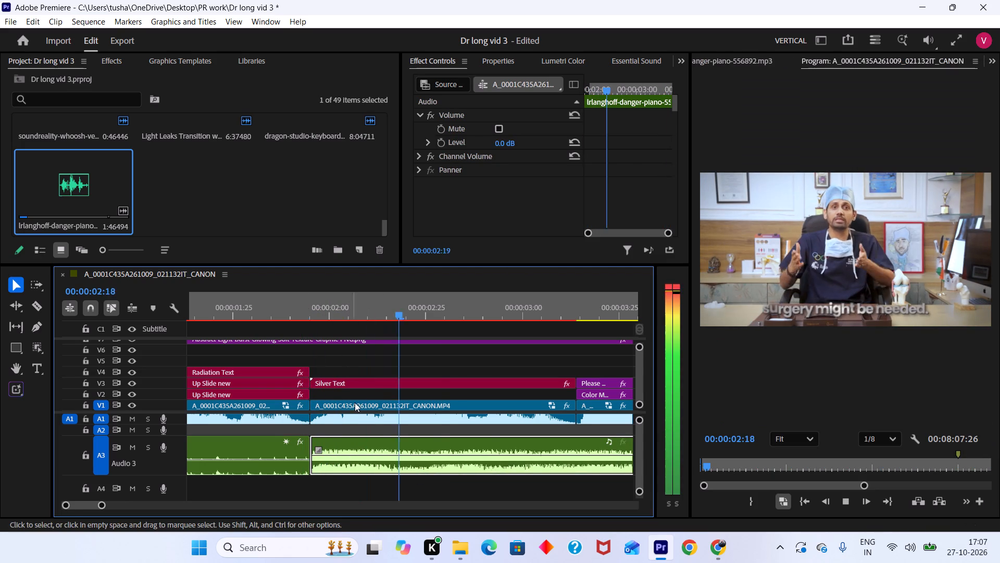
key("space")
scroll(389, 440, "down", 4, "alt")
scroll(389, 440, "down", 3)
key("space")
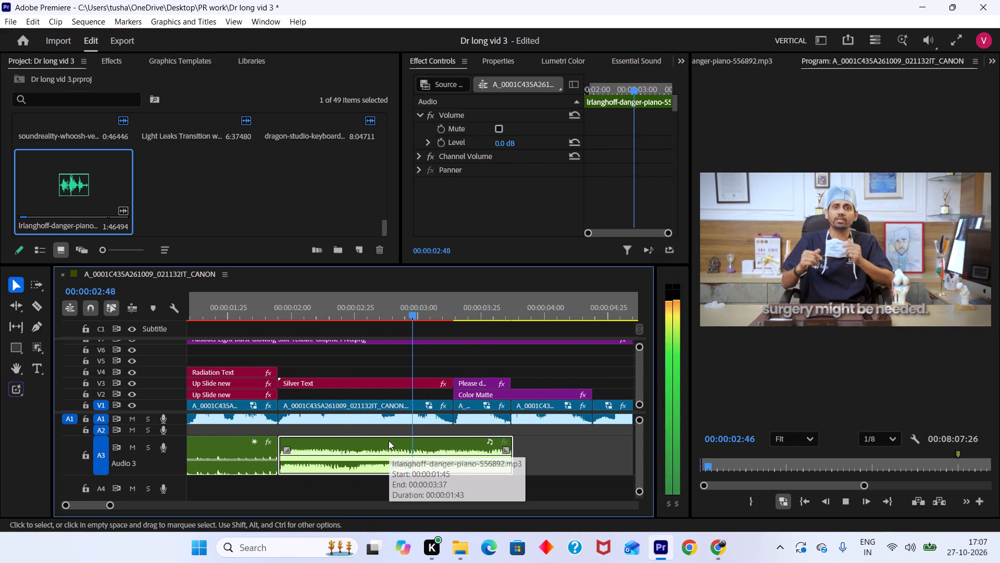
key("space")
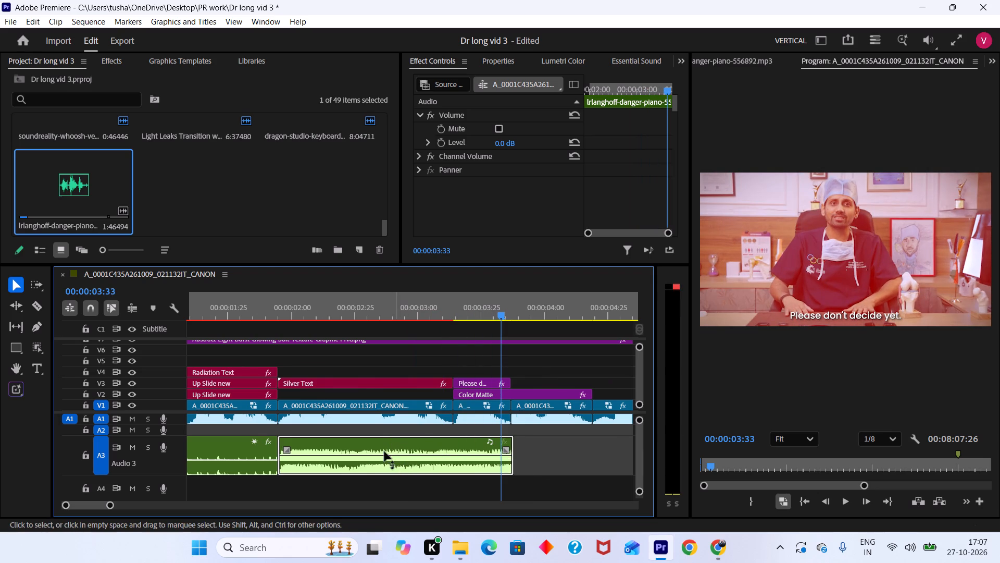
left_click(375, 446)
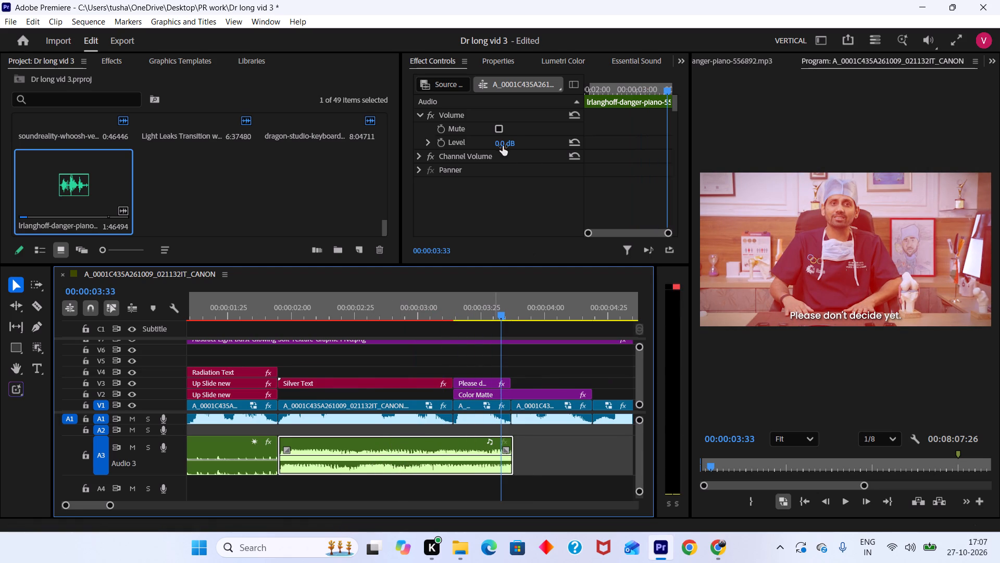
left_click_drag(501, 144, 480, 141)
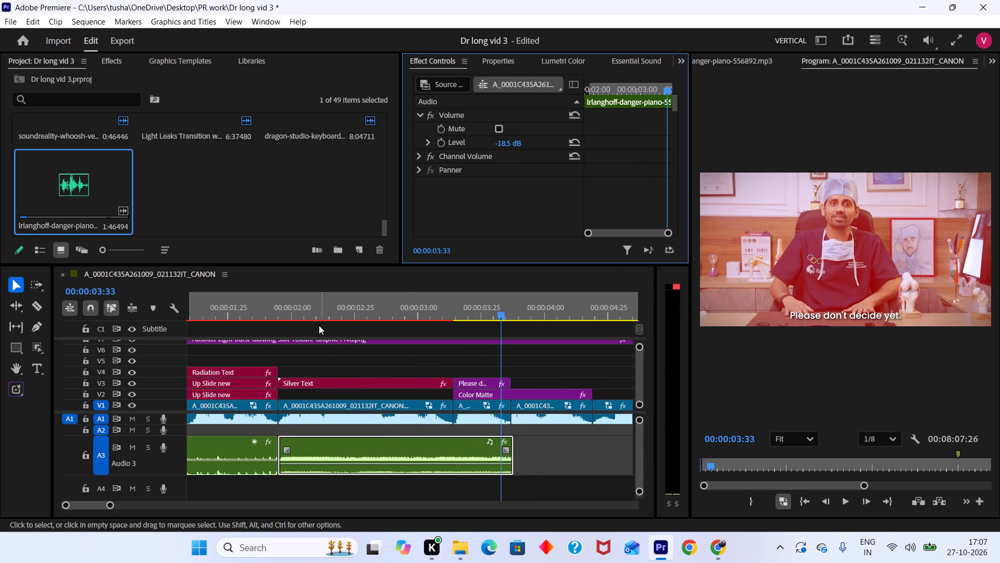
Replay the passage and extend the end of the danger piano clip on A3 to the end of the Color Matte clip.
left_click_drag(311, 307, 257, 339)
key("space")
scroll(348, 407, "down", 4, "alt")
key("space")
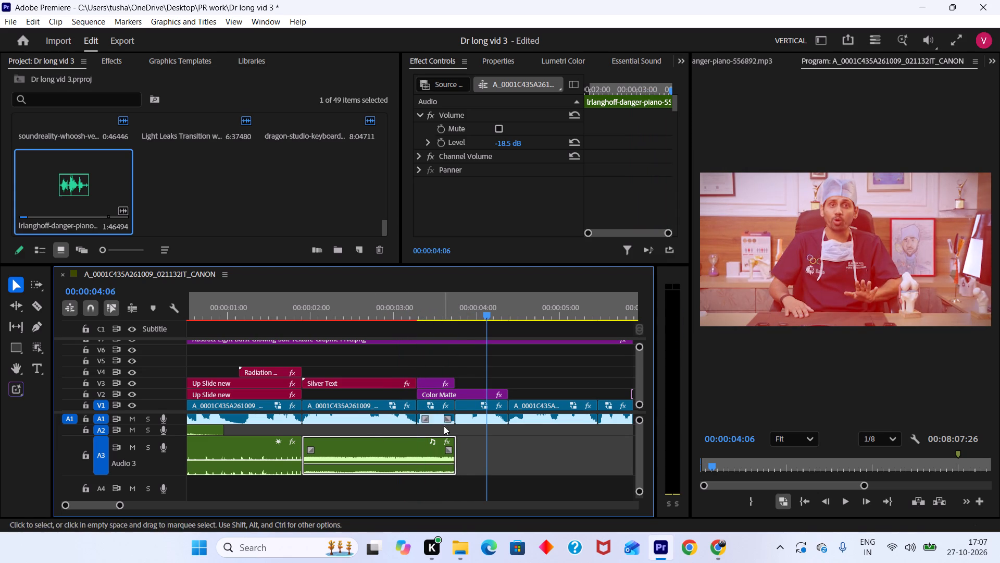
key("space")
key("space")
left_click_drag(455, 470, 491, 464)
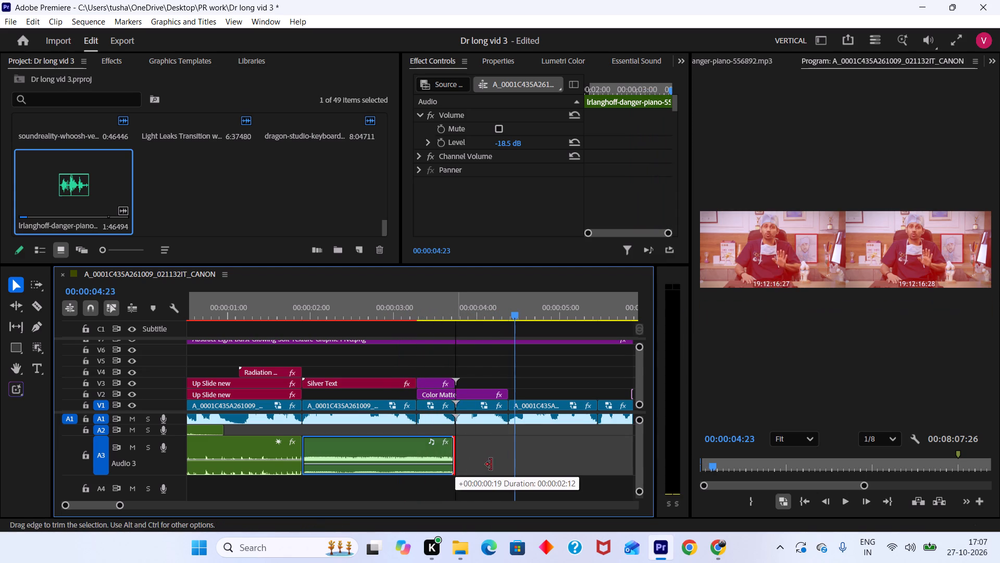
left_click_drag(491, 464, 507, 467)
Play the extended danger piano clip, set its level to -11.2 dB, and listen to it again.
left_click_drag(486, 314, 280, 407)
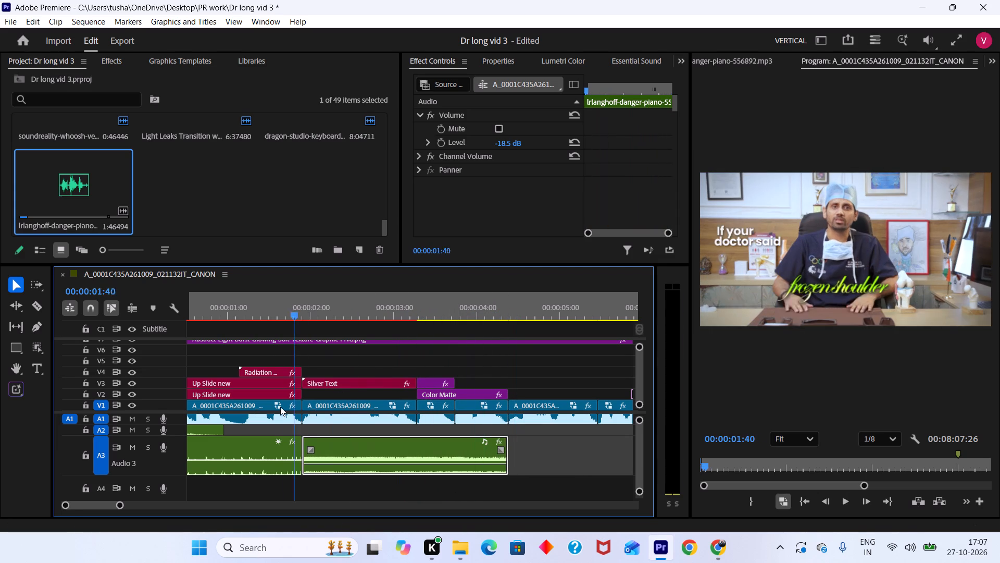
left_click_drag(280, 407, 277, 407)
key("space")
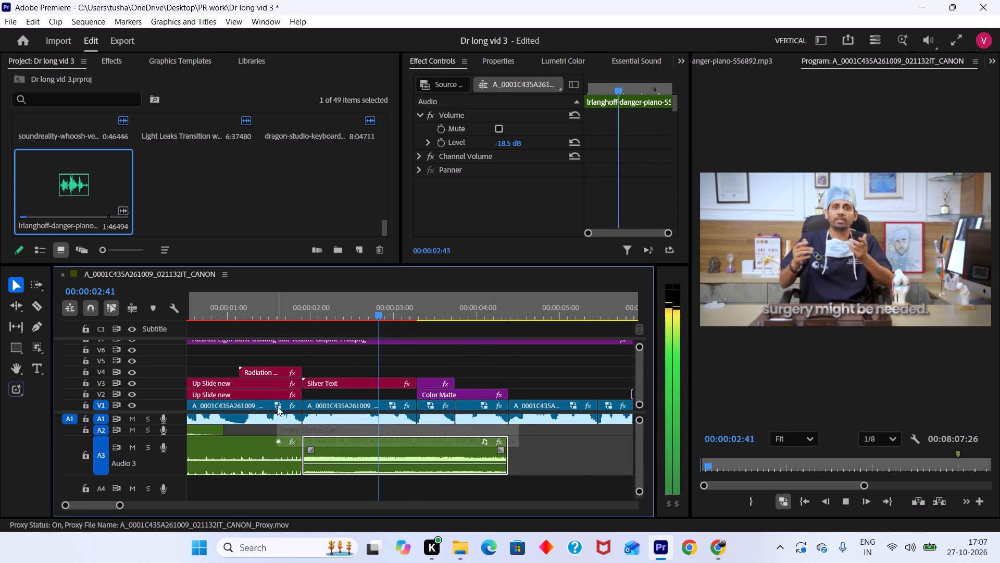
key("space")
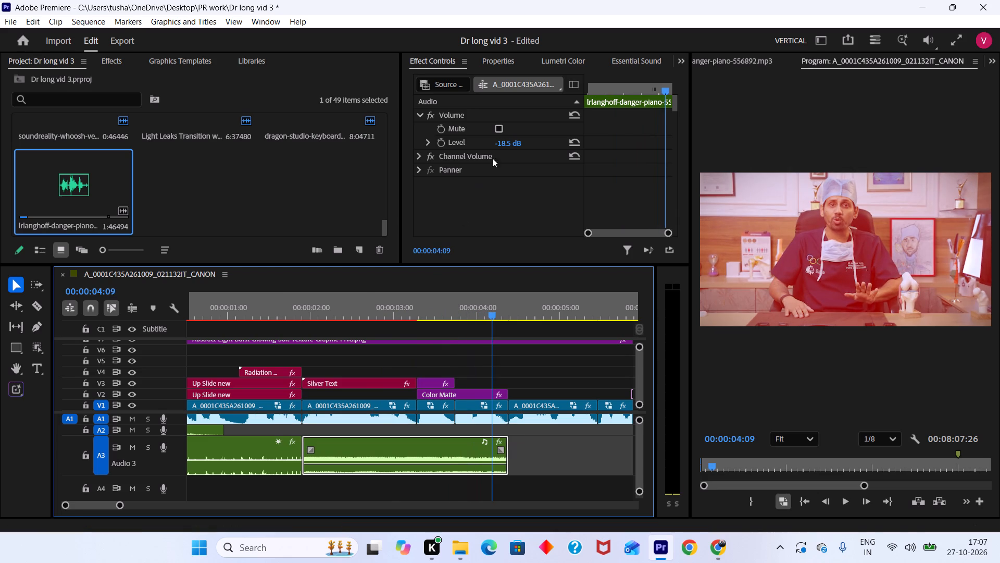
left_click_drag(500, 144, 510, 144)
left_click_drag(407, 307, 287, 308)
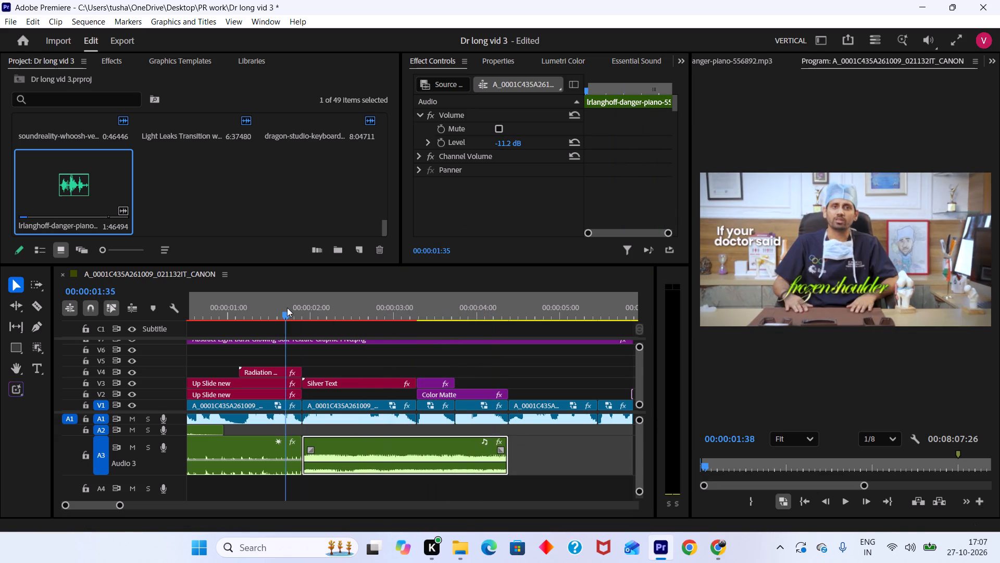
left_click_drag(287, 308, 286, 307)
key("space")
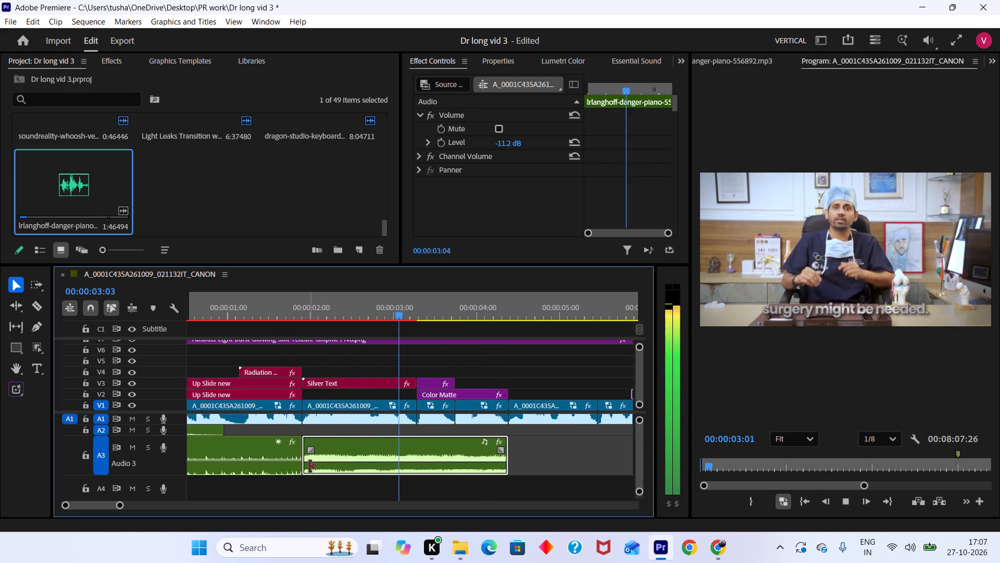
key("space")
Add short audio fades to both ends of the danger piano clip and the end of the keyboard typing clip, and play them.
left_click_drag(312, 450, 317, 455)
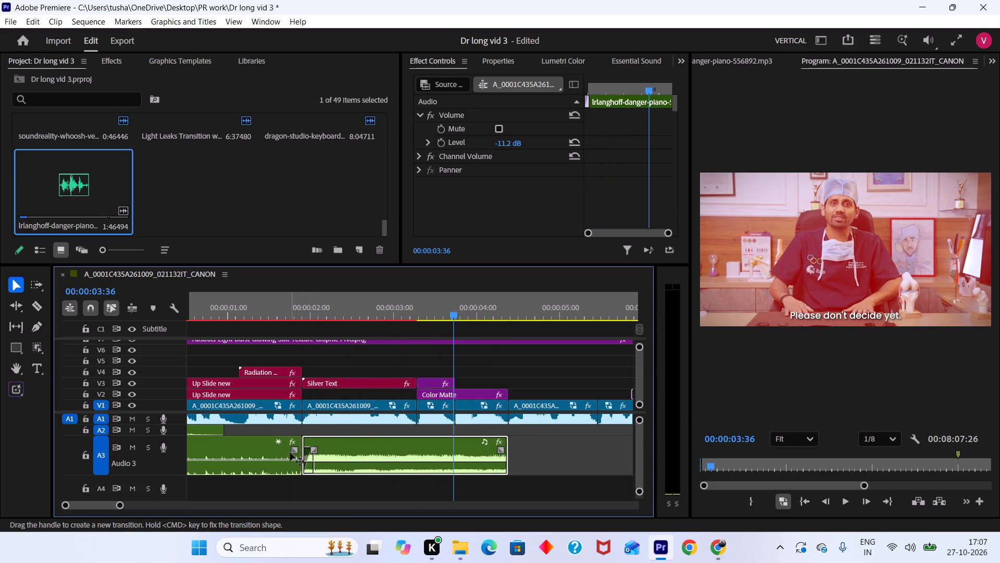
left_click(295, 453)
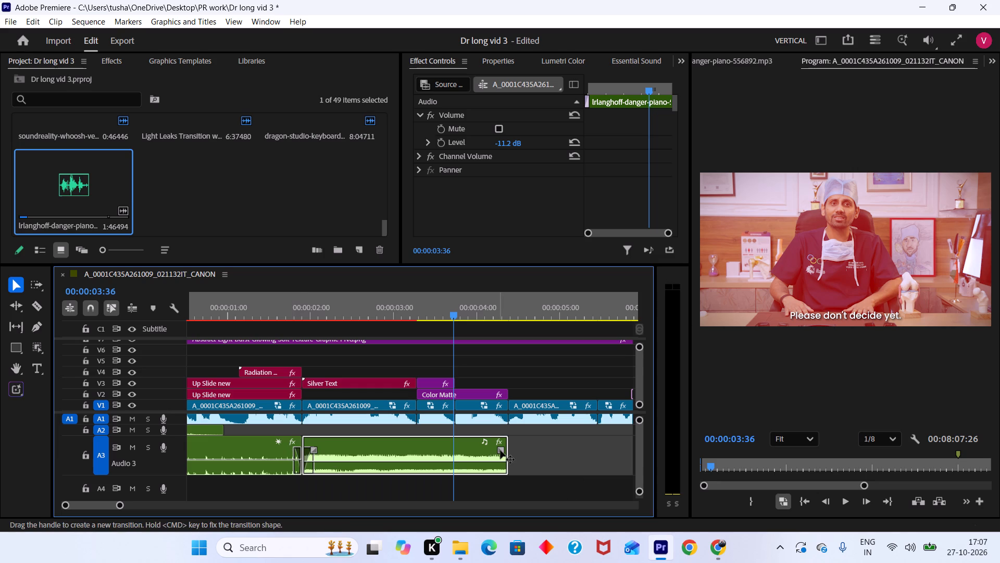
left_click(501, 450)
key("space")
key("space")
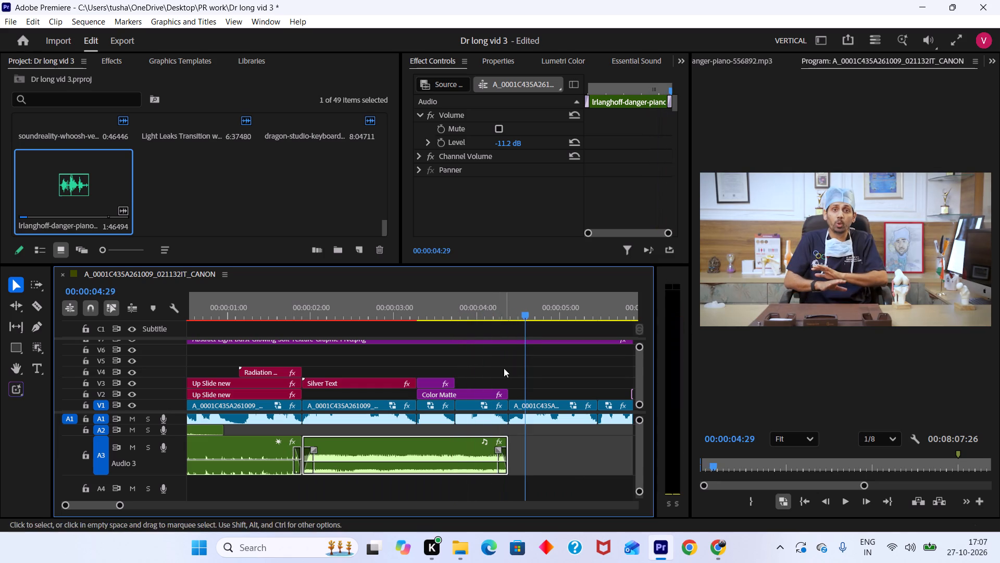
left_click_drag(488, 309, 399, 385)
key("space")
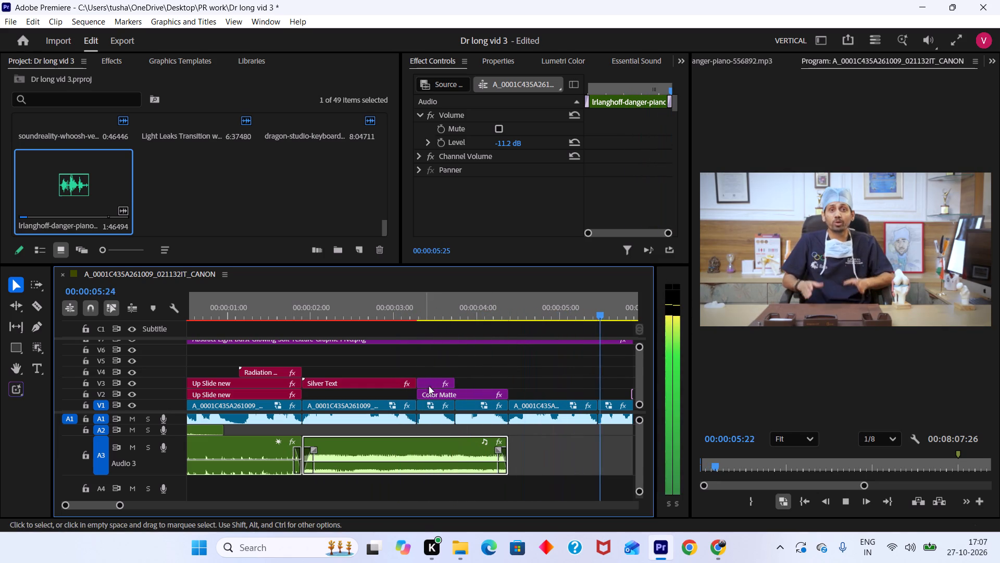
key("space")
Save the project with the faded danger piano sound in place.
scroll(433, 385, "down", 5, "alt")
left_click_drag(328, 316, 272, 337)
key("ctrl+s")
Play the opening from the start and recheck the end of the danger piano clip.
left_click_drag(273, 312, 220, 333)
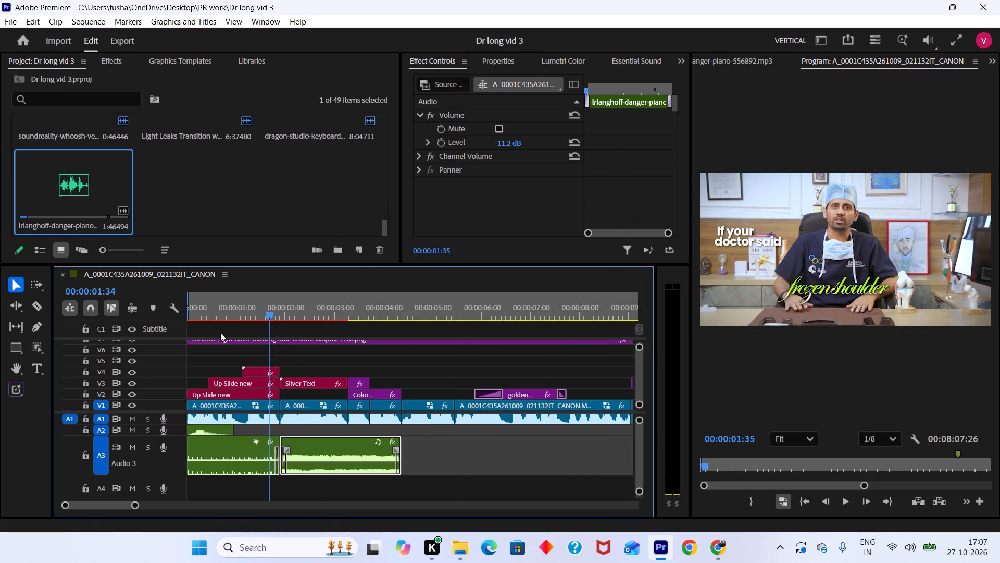
left_click_drag(220, 333, 152, 364)
key("space")
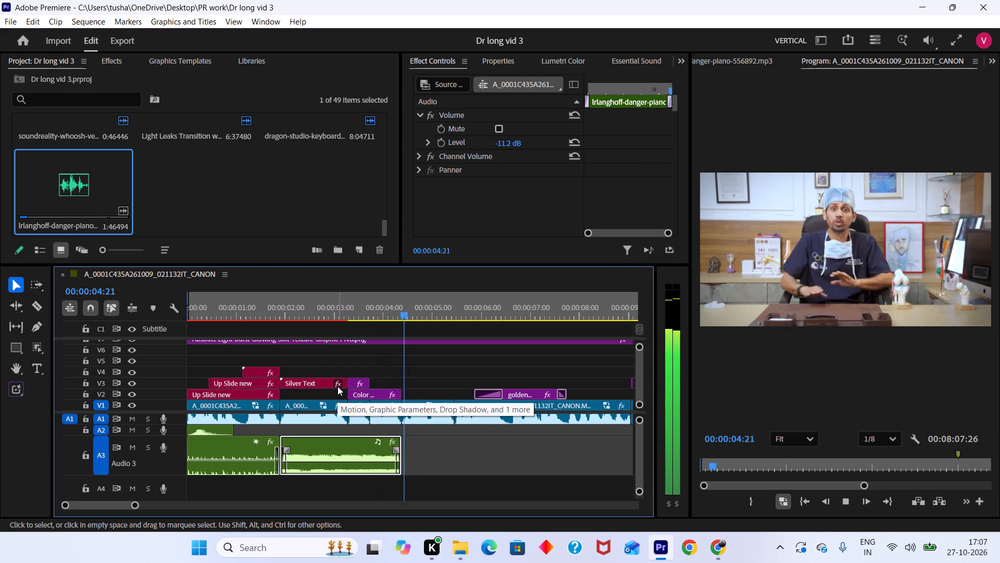
left_click_drag(465, 313, 387, 372)
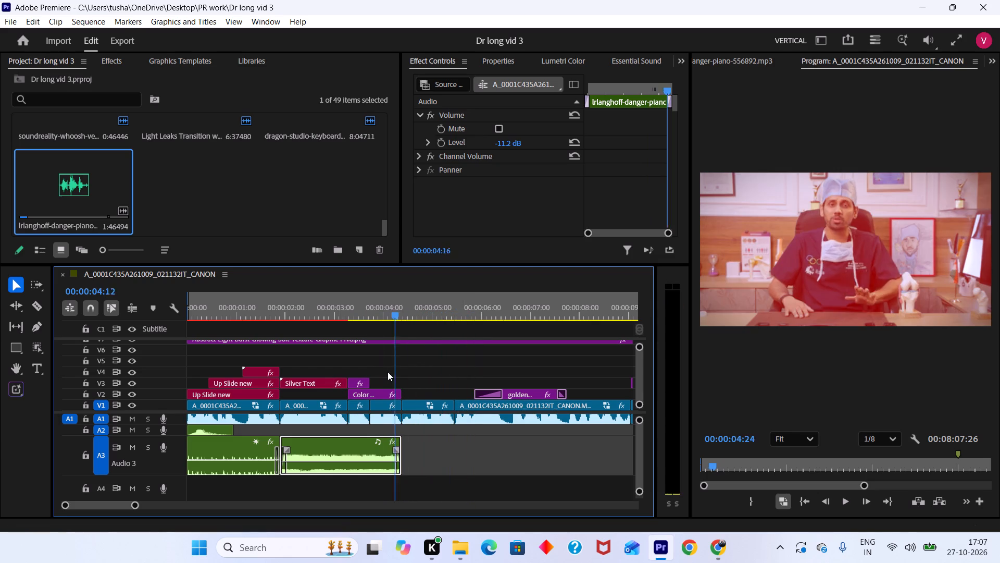
left_click_drag(387, 372, 379, 381)
key("space")
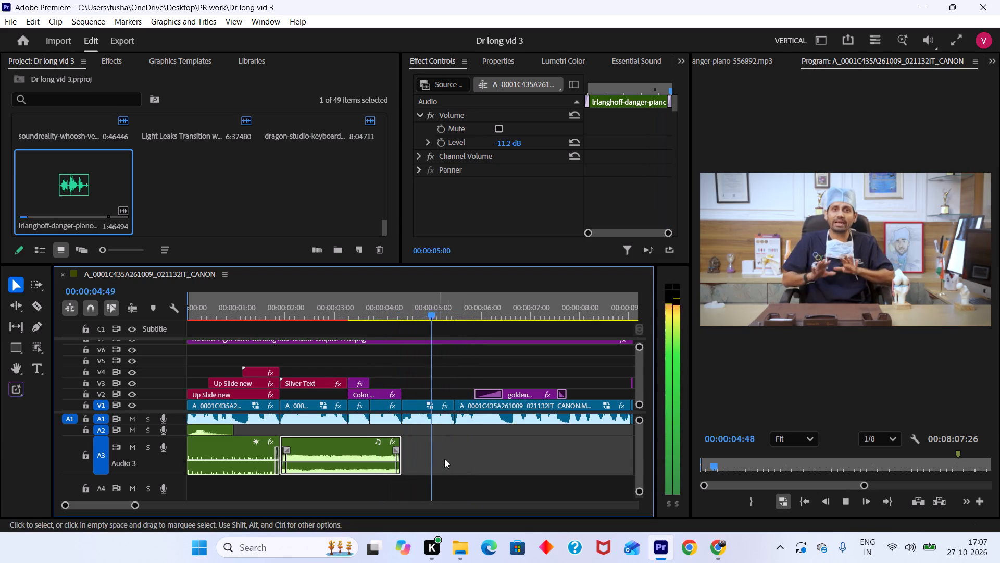
key("space")
Reduce the height of audio track A3 and save the project.
scroll(447, 464, "down", 4, "alt")
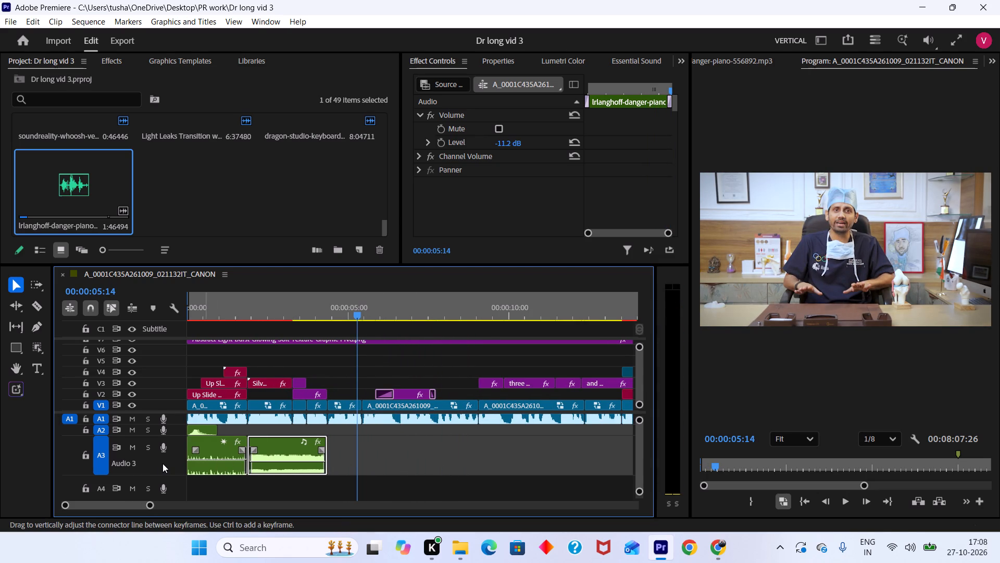
left_click(162, 463)
scroll(162, 463, "down", 2, "alt")
key("ctrl+s")
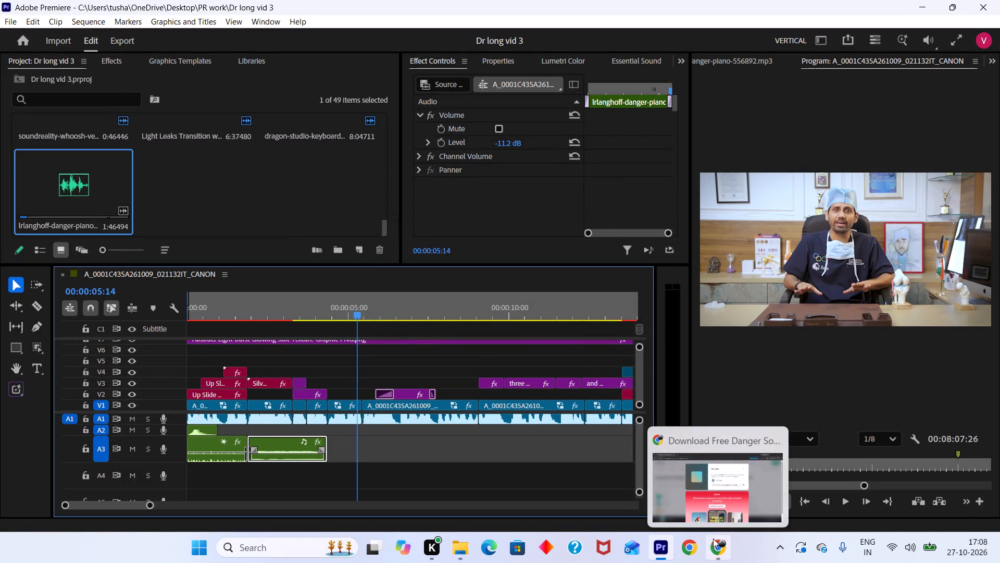
left_click(711, 495)
left_click(192, 7)
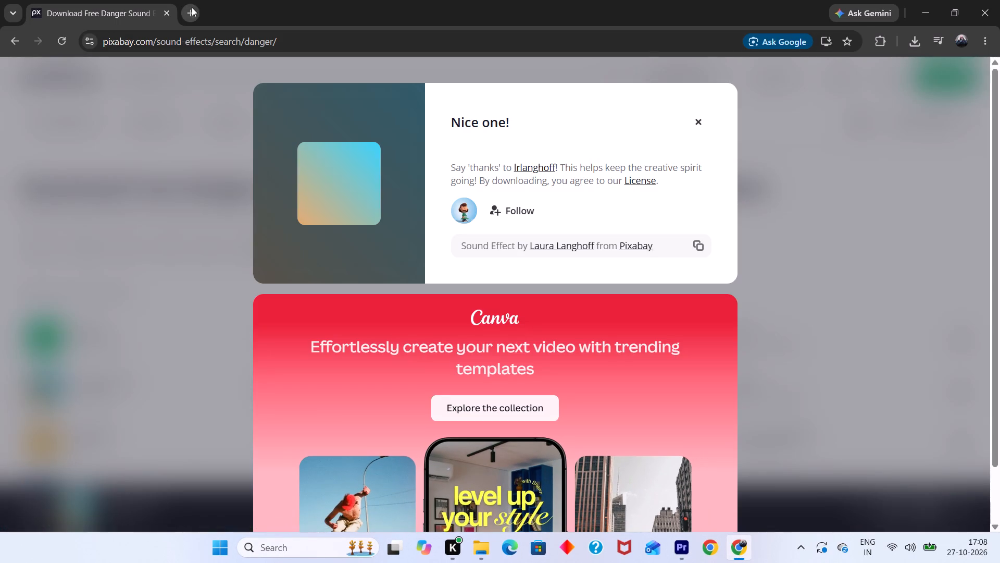
left_click(340, 269)
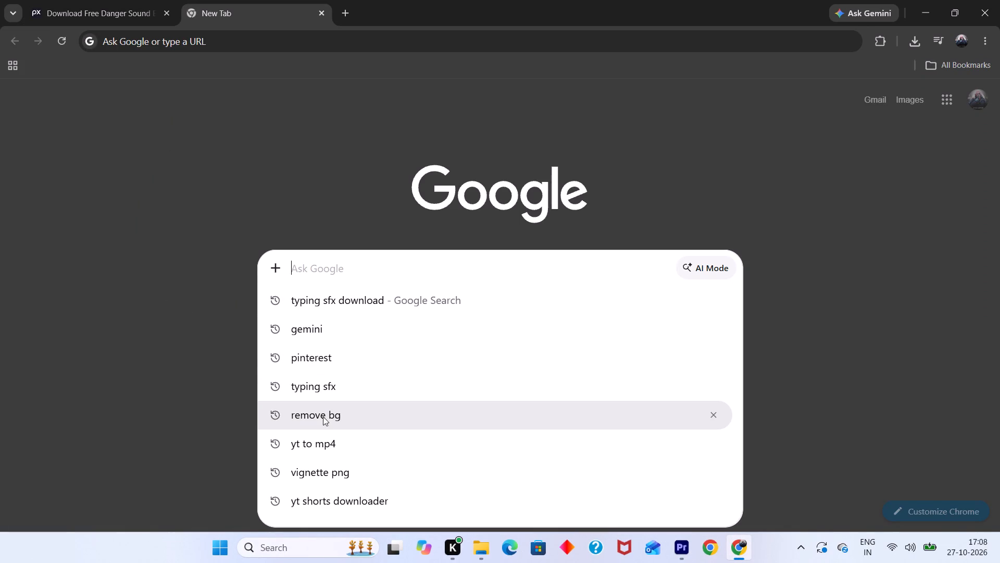
type("ch")
key("a")
left_click(336, 295)
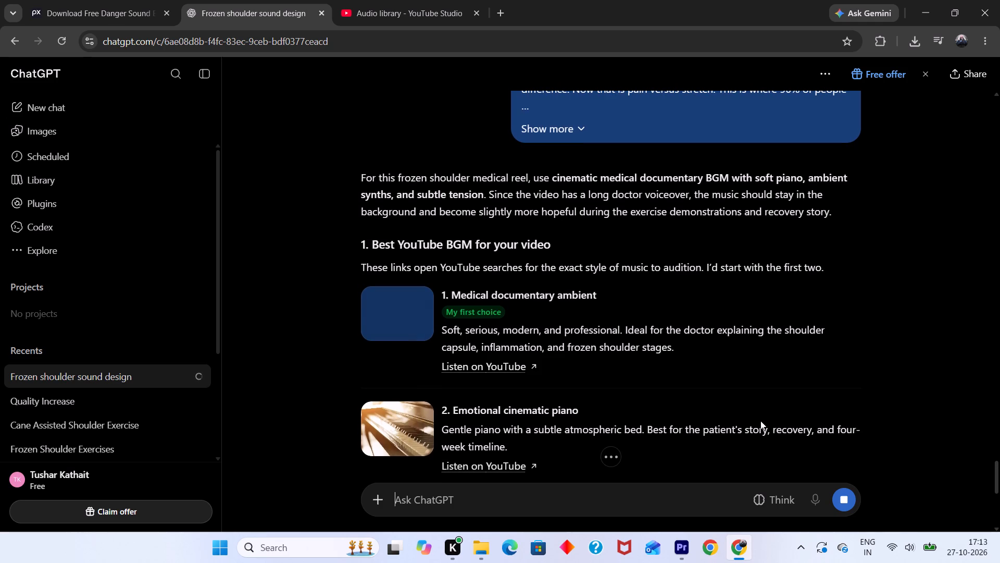
left_click(502, 366)
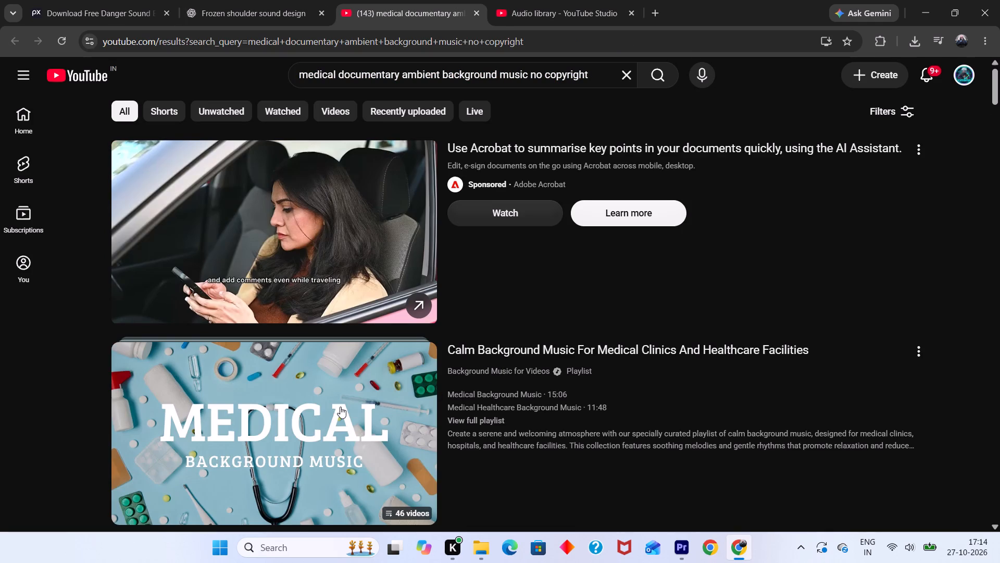
left_click(340, 407)
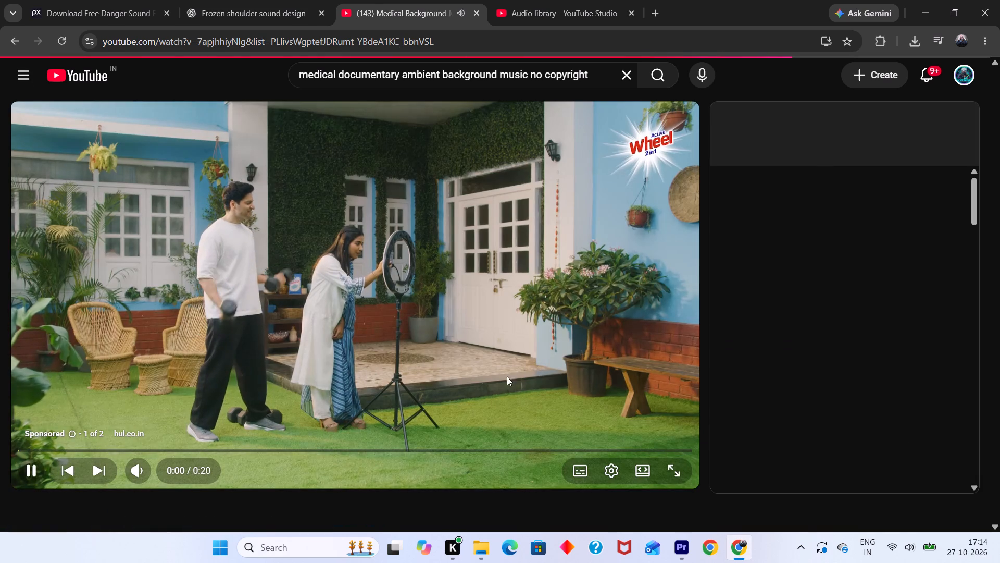
left_click(907, 541)
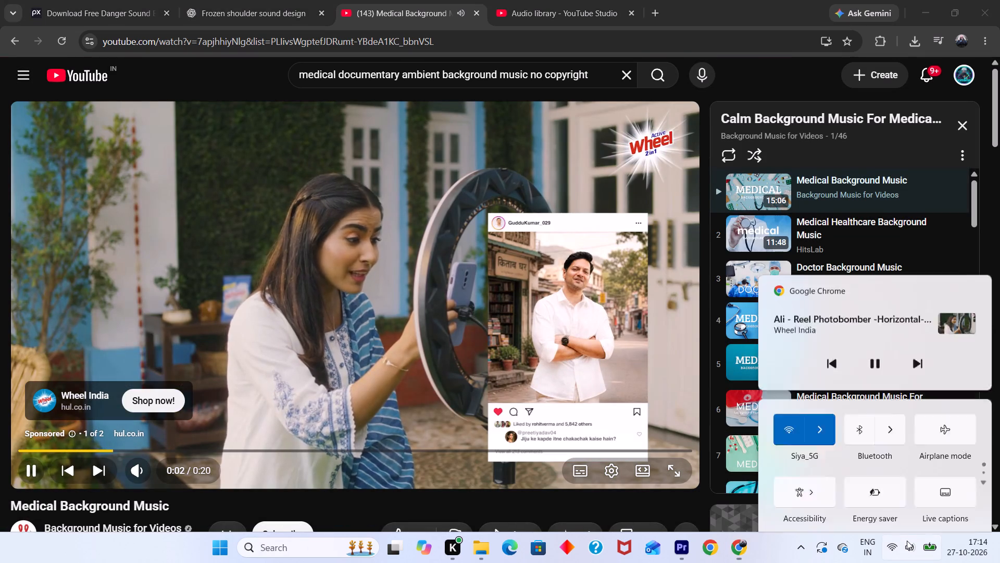
left_click_drag(894, 470, 910, 470)
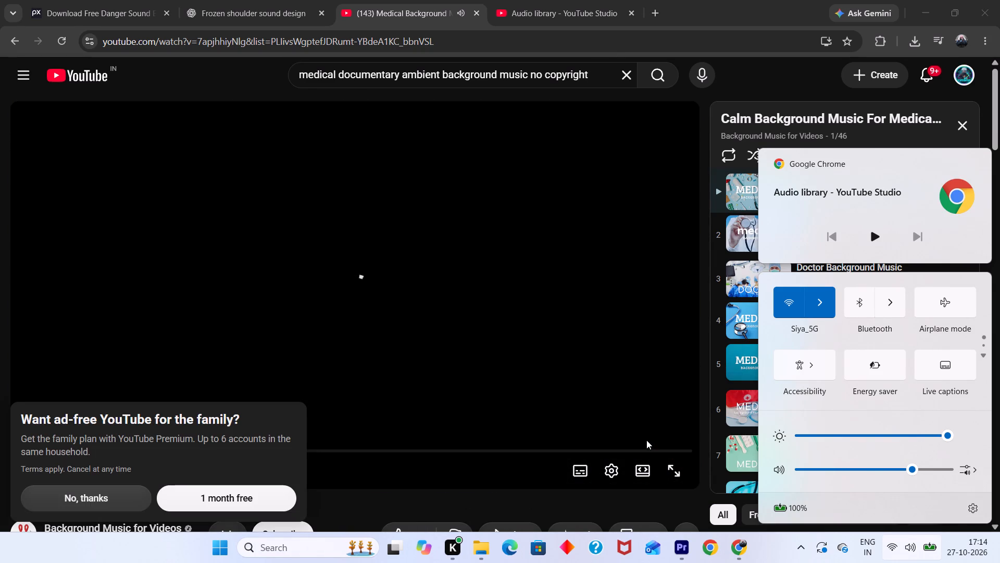
left_click(119, 502)
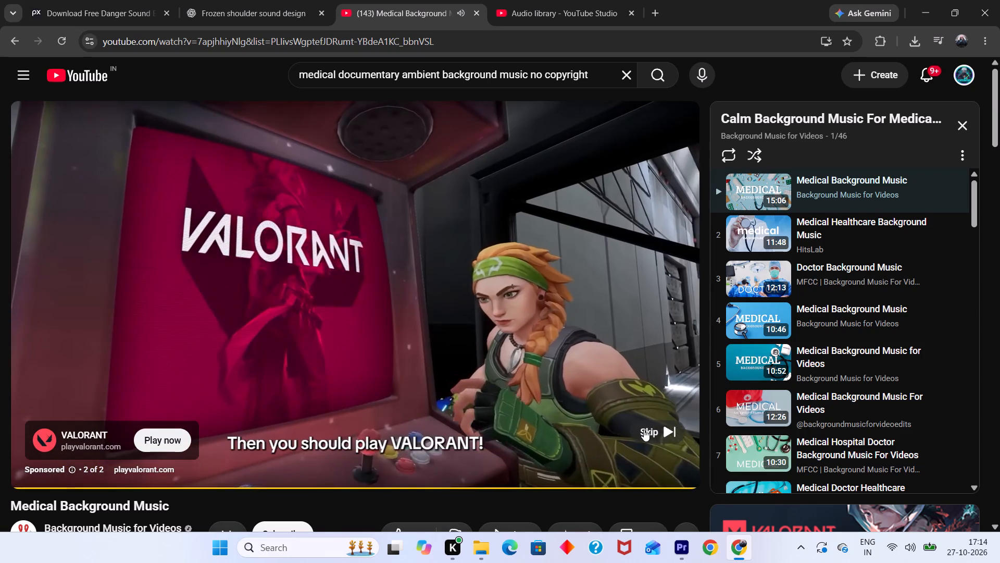
left_click(666, 431)
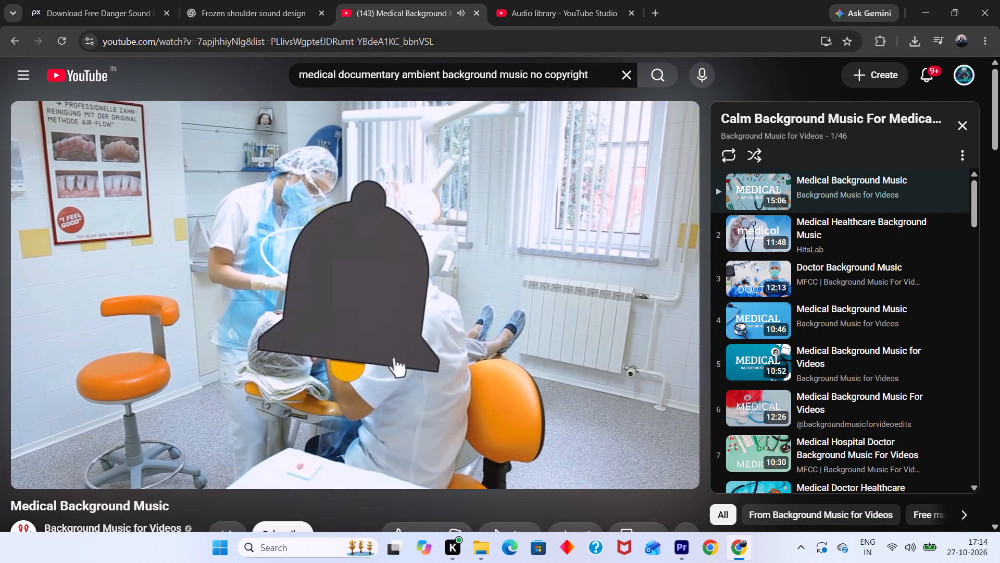
key("space")
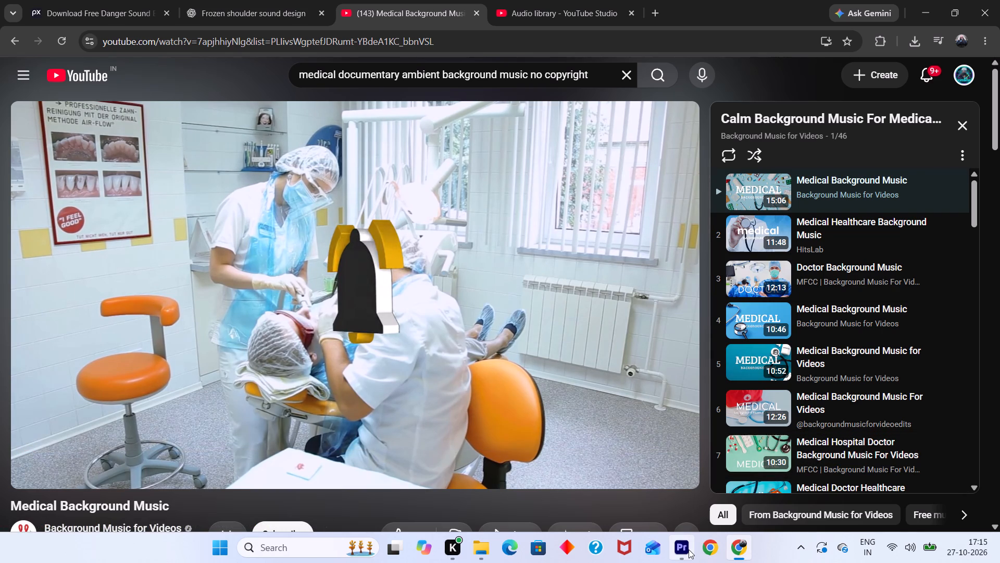
Switch to Premiere and save the "Dr long vid 3" project.
left_click(686, 485)
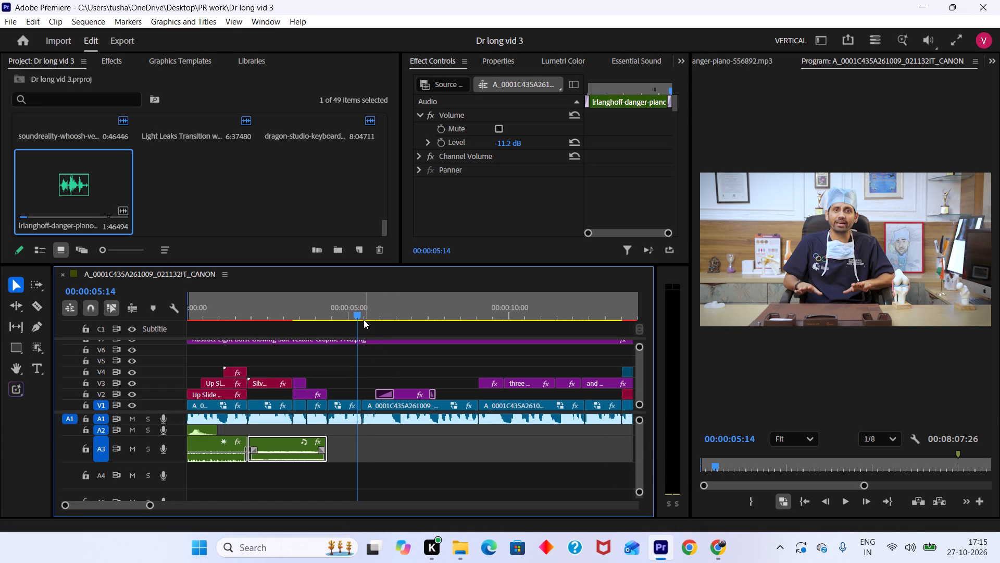
key("ctrl+s")
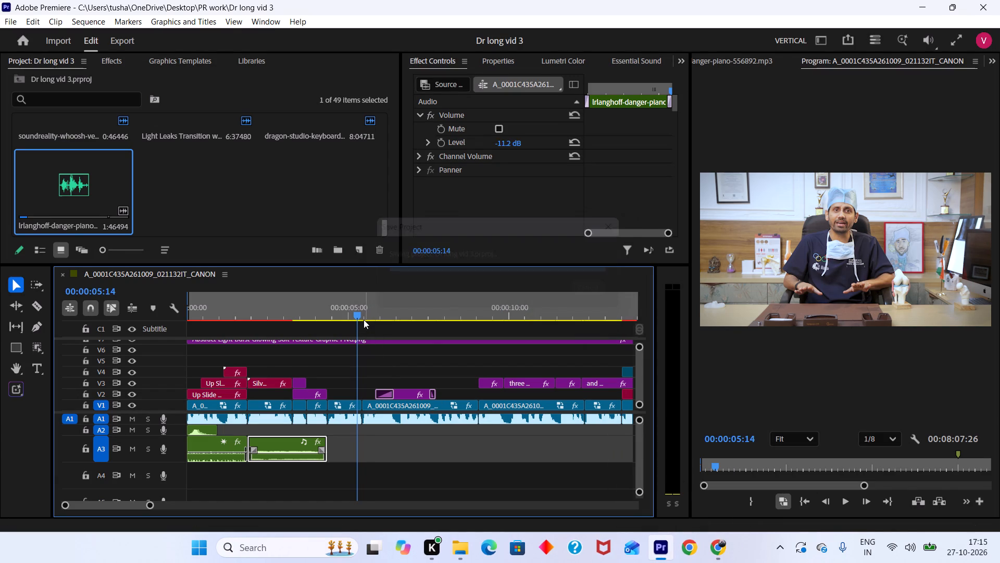
Show the whole sequence in the timeline and move the playhead to 00:02:22:18.
type("----")
type("--")
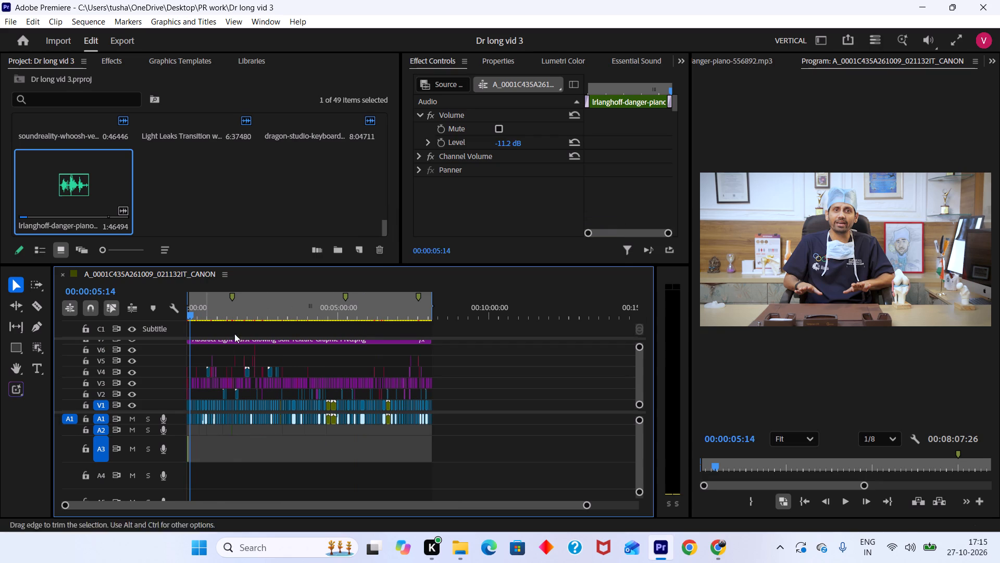
left_click_drag(241, 312, 260, 321)
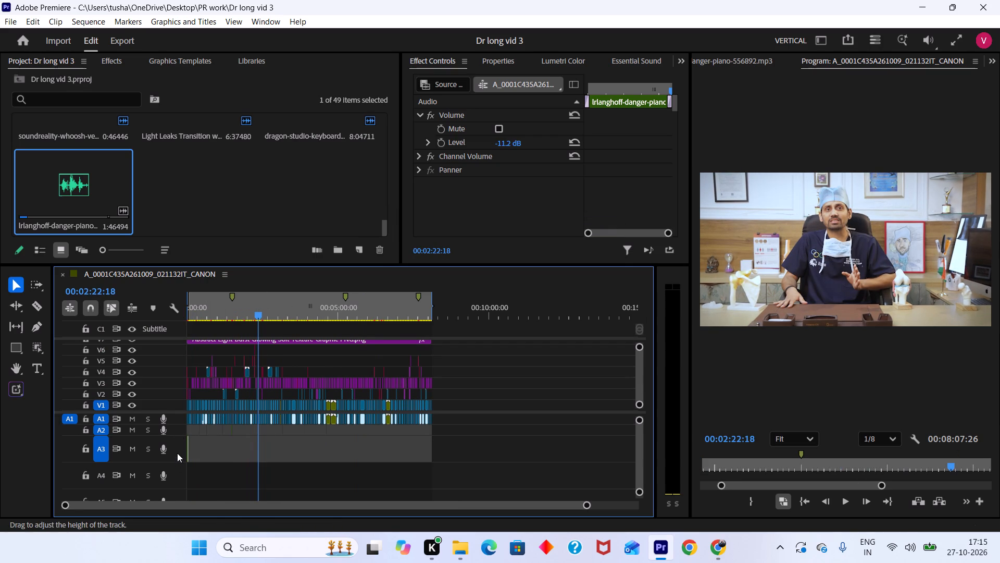
left_click(177, 453)
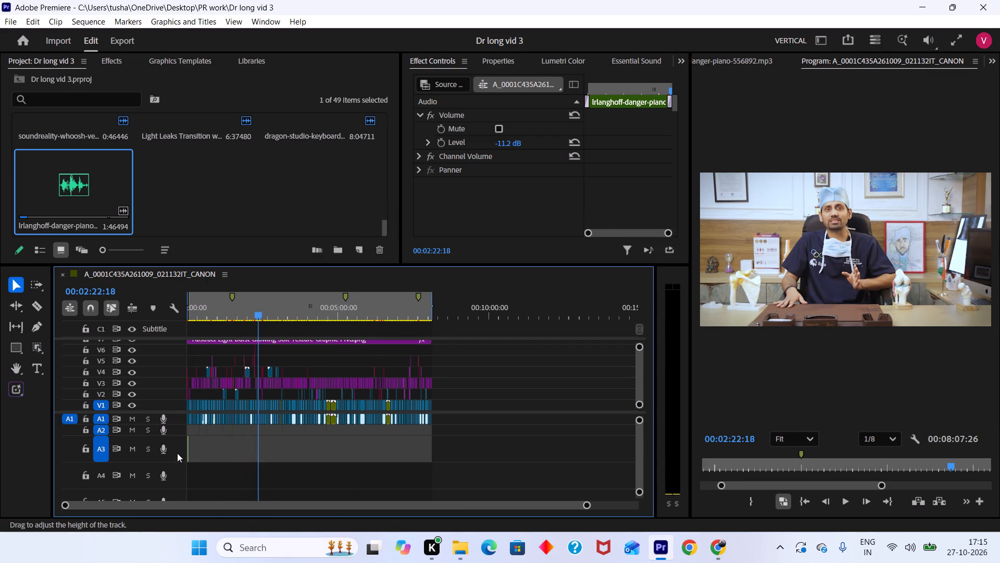
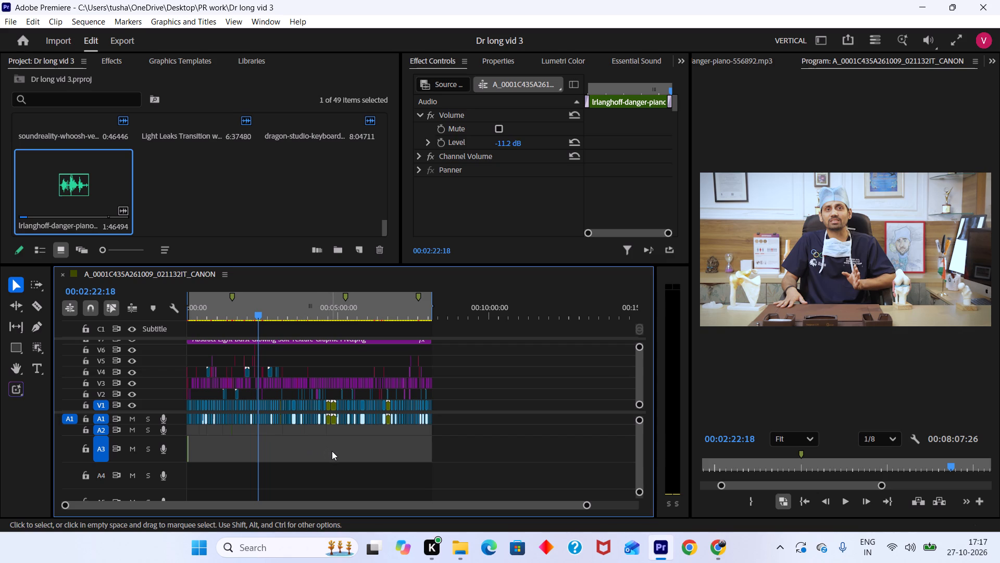
Save the "Dr long vid 3" project.
key("ctrl+s")
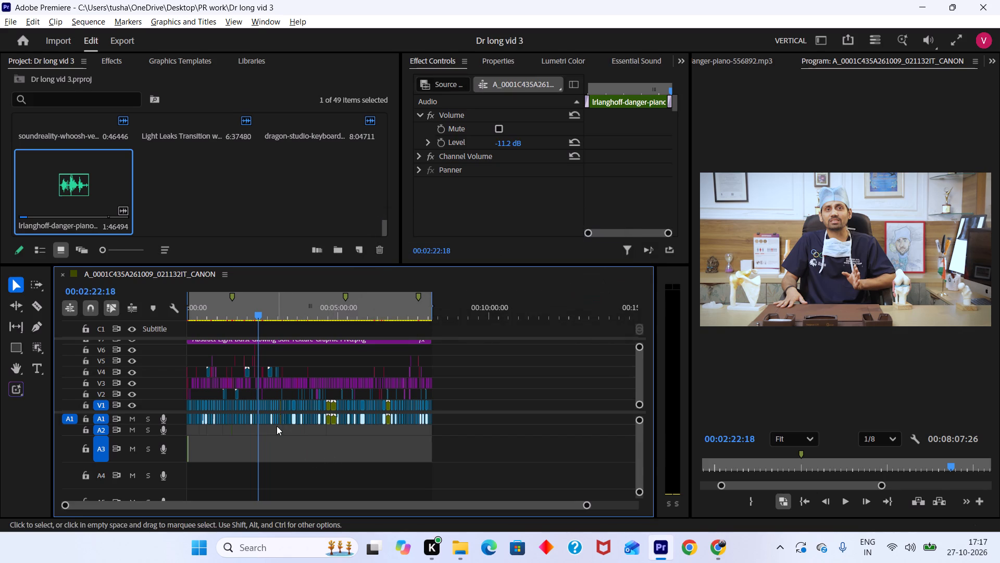
Play the sequence from 00:00:00:00 to about 00:00:27 to review the opening's sound.
scroll(277, 426, "up", 5, "alt")
scroll(291, 422, "up", 9)
scroll(248, 462, "up", 9)
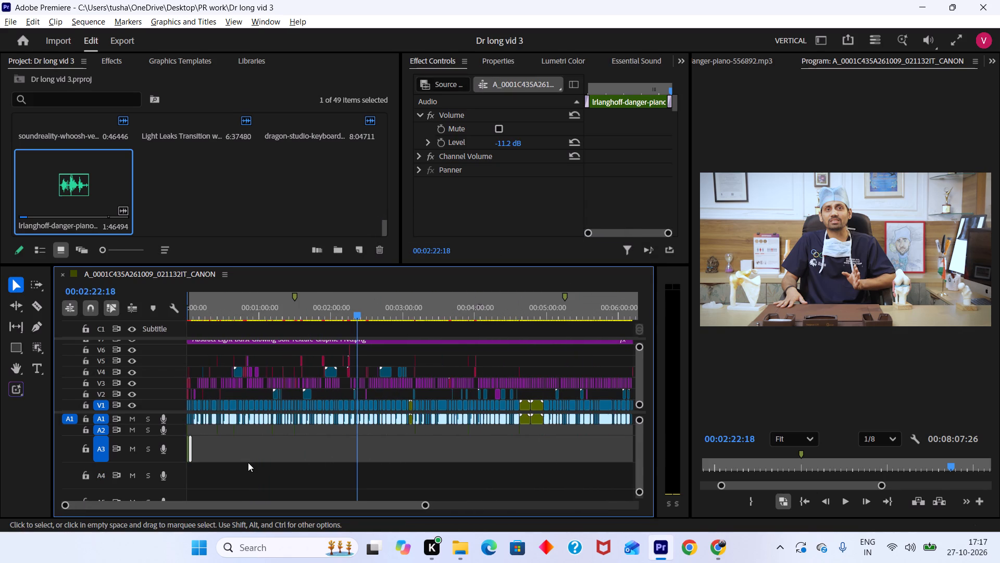
scroll(248, 462, "up", 19)
scroll(248, 462, "up", 5, "alt")
scroll(251, 457, "up", 5)
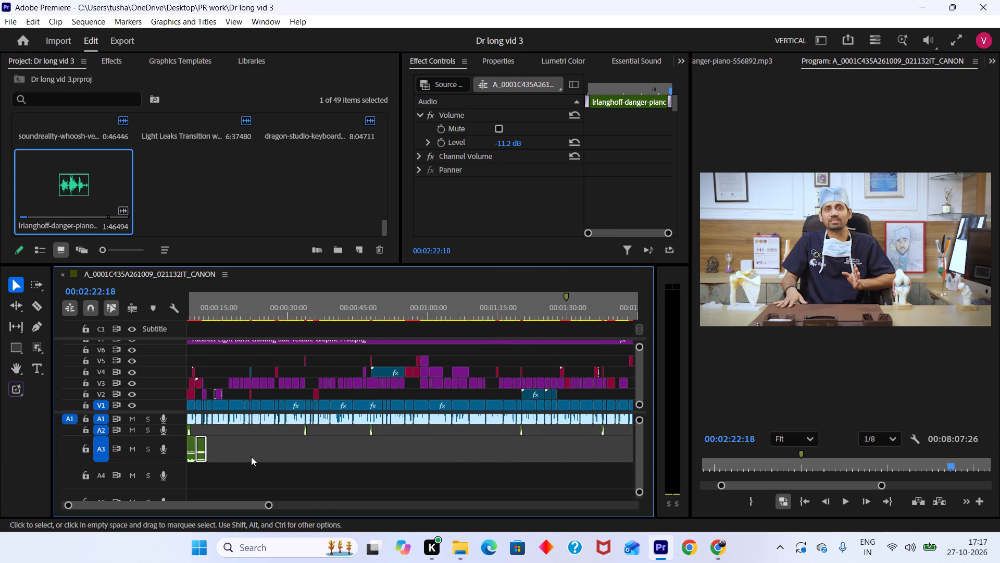
scroll(252, 455, "up", 11)
scroll(252, 455, "up", 9, "alt")
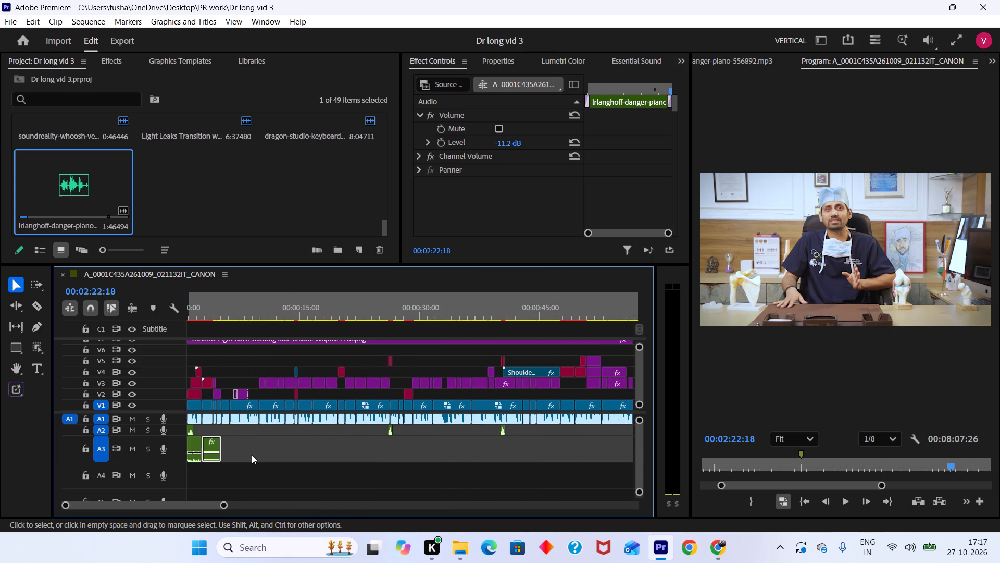
scroll(252, 455, "up", 5)
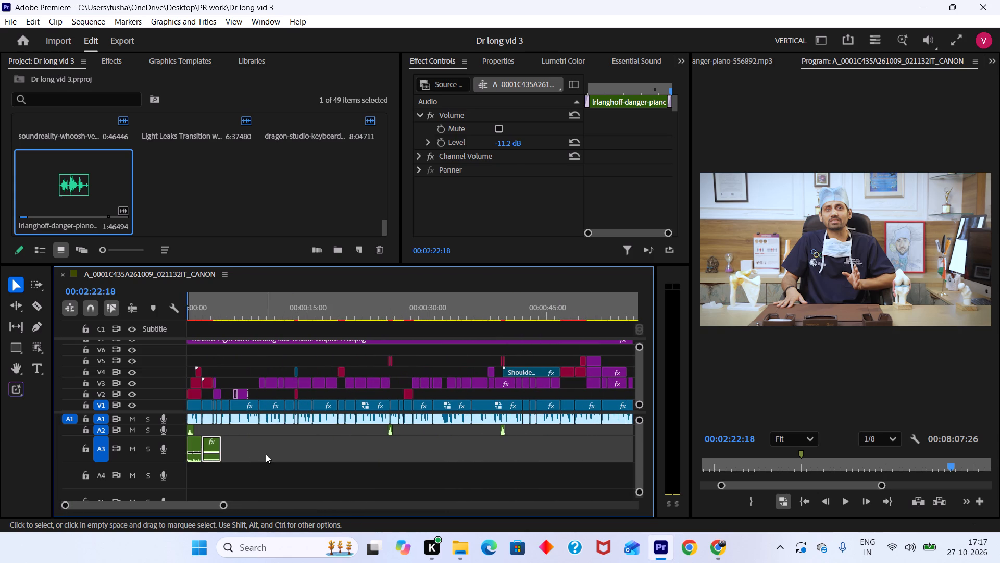
left_click_drag(214, 315, 187, 315)
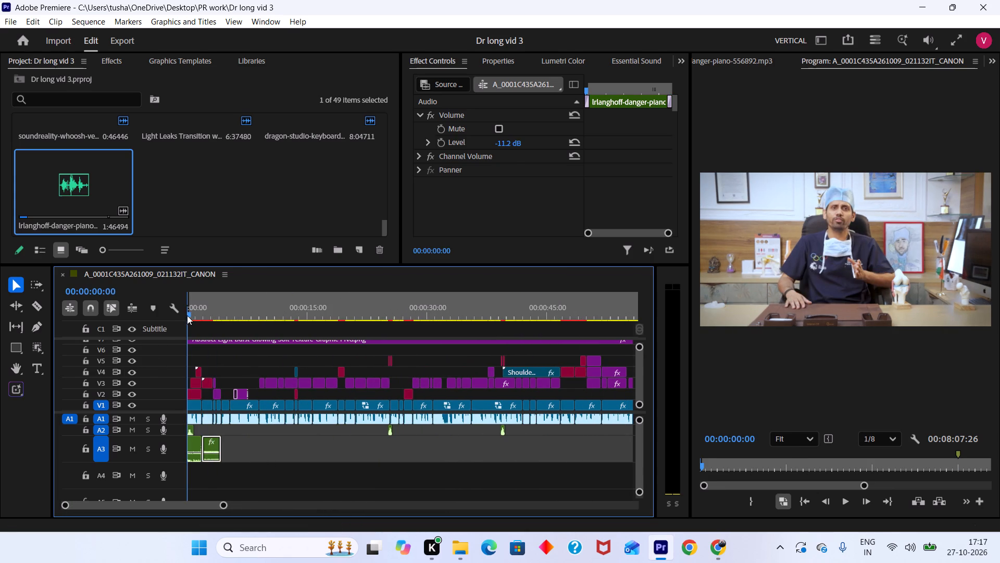
left_click_drag(187, 315, 166, 319)
key("space")
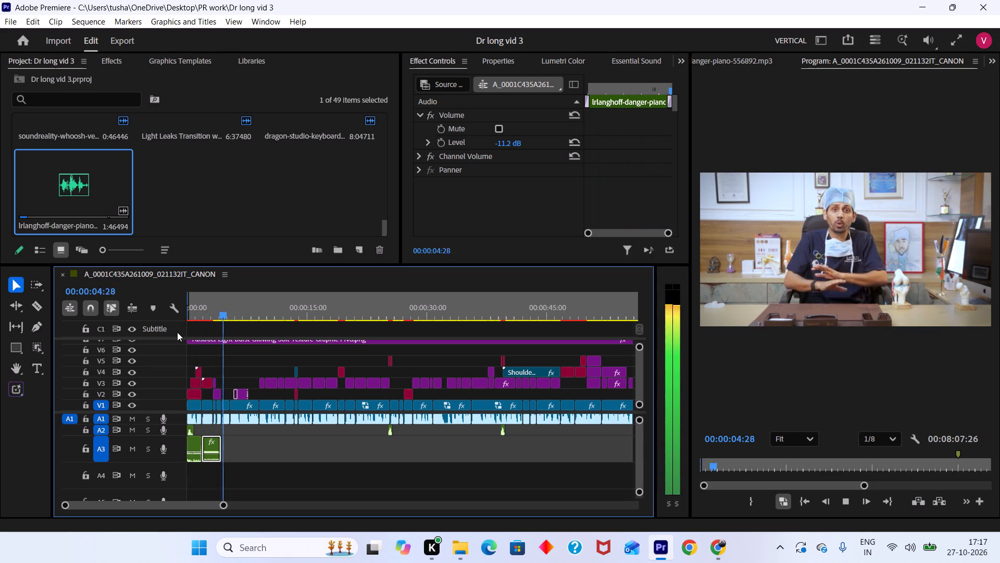
scroll(260, 452, "down", 8, "alt")
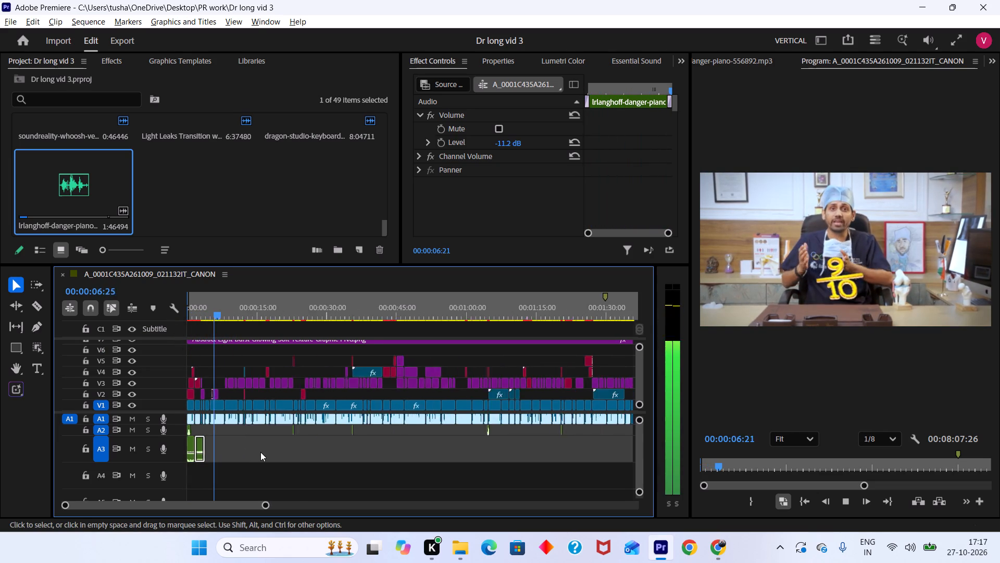
scroll(260, 452, "down", 3, "alt")
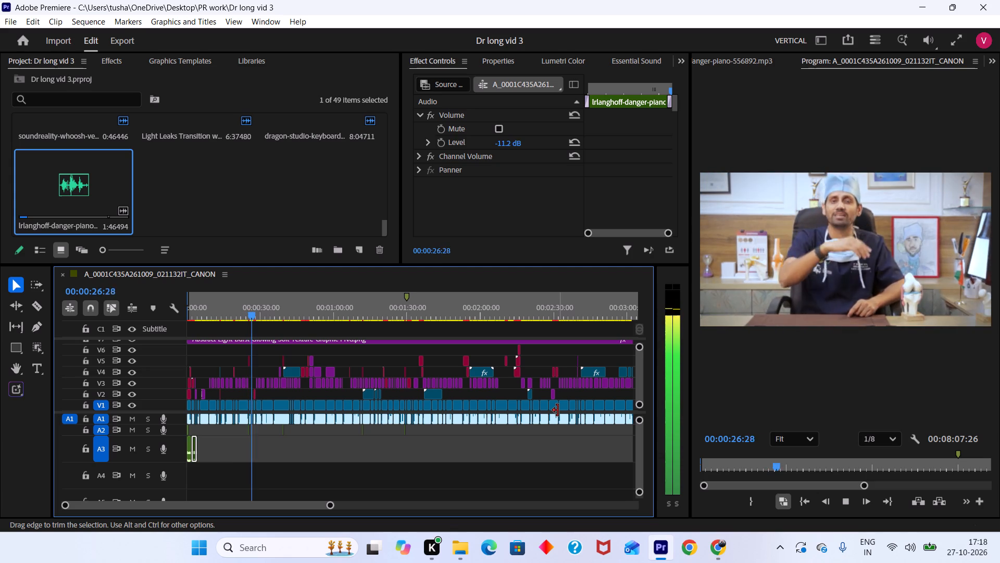
key("space")
Duplicate the whoosh clip at the start of A2 to just before the existing sound near 00:00:25 on the same track.
scroll(246, 435, "up", 4, "alt")
scroll(250, 438, "up", 6)
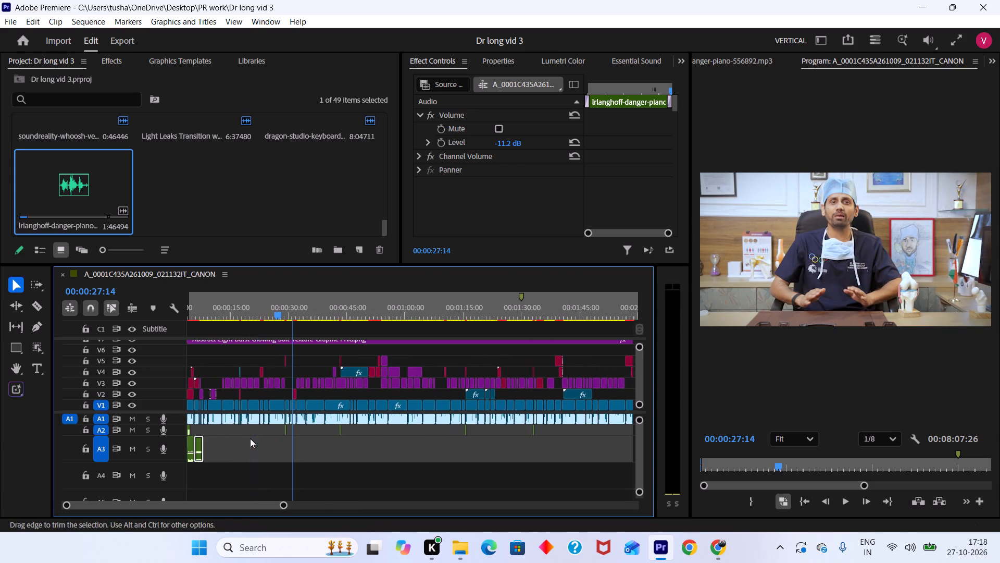
scroll(252, 445, "up", 5, "alt")
scroll(276, 454, "up", 11)
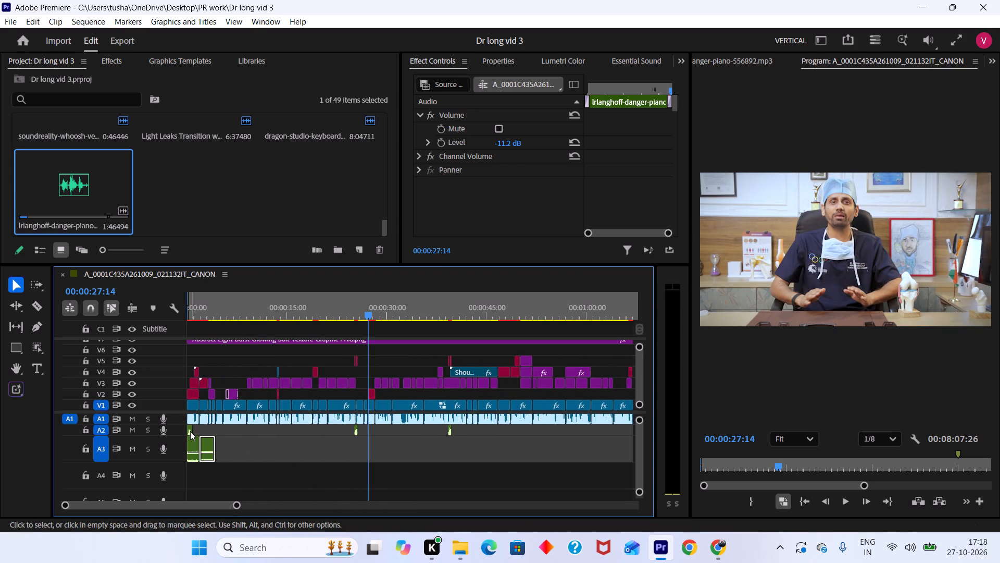
left_click(190, 431)
left_click_drag(189, 430, 347, 452, "alt")
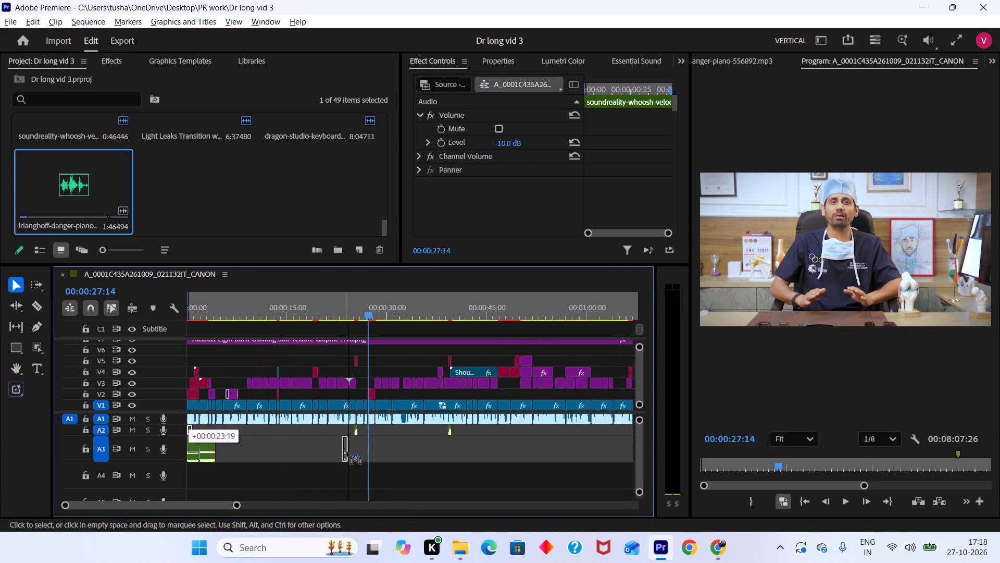
left_click_drag(347, 452, 347, 433, "alt")
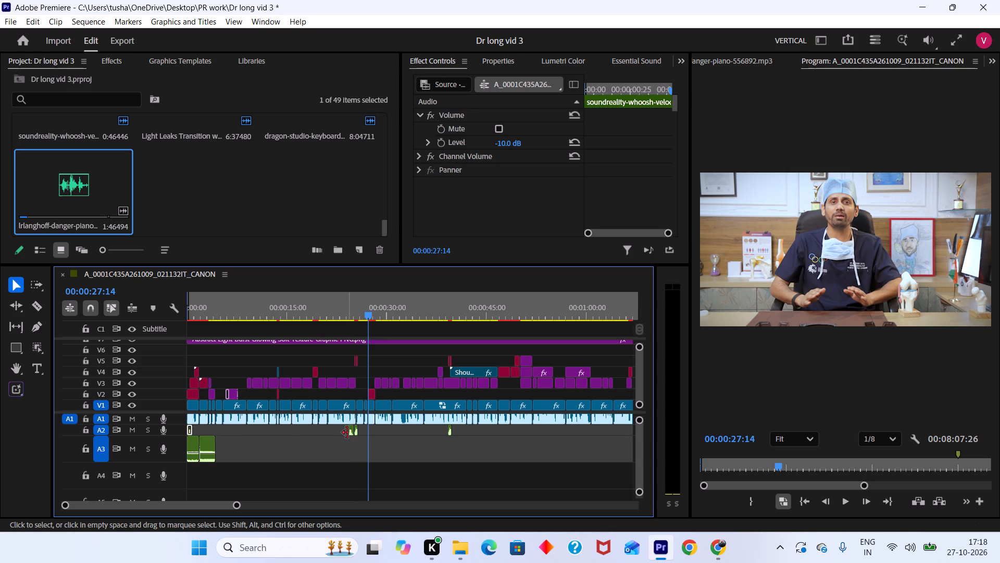
Move the copied whoosh onto A3 beneath the light leak transition's sound, starting at about 00:00:25:04.
scroll(349, 433, "up", 11, "alt")
left_click_drag(380, 307, 315, 339)
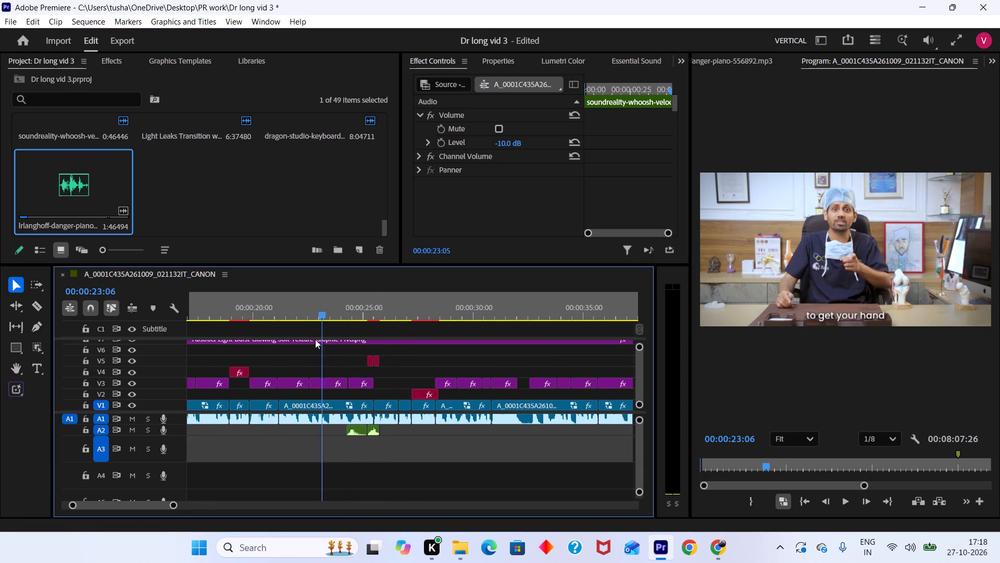
left_click_drag(315, 339, 376, 381)
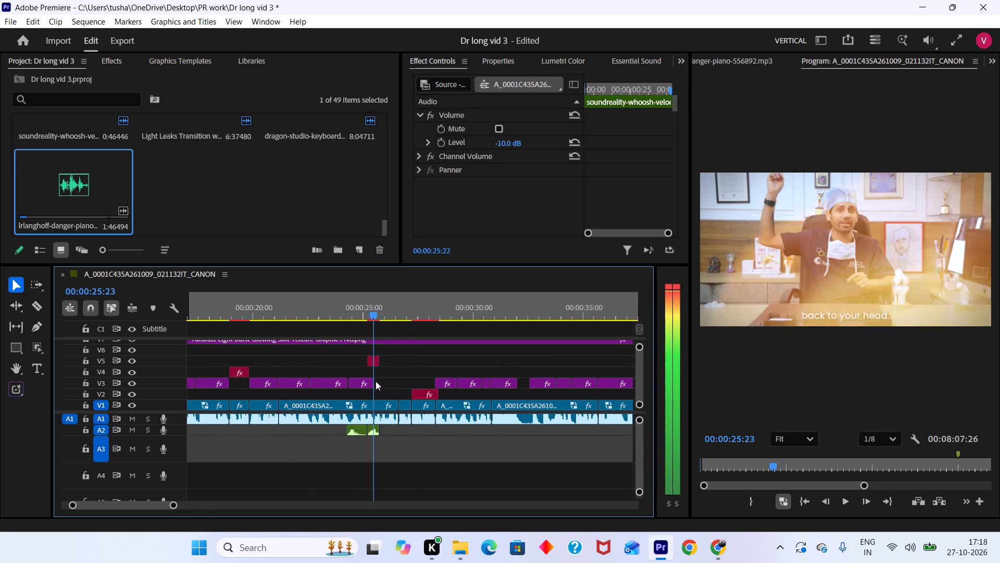
left_click_drag(376, 381, 385, 384)
scroll(391, 407, "up", 5, "alt")
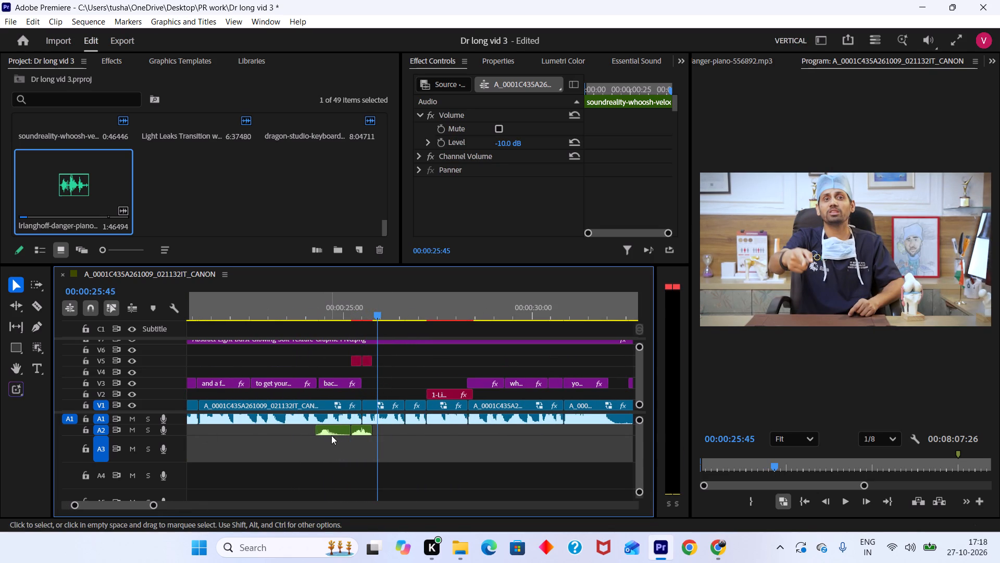
left_click_drag(337, 430, 366, 445)
scroll(367, 445, "up", 7, "alt")
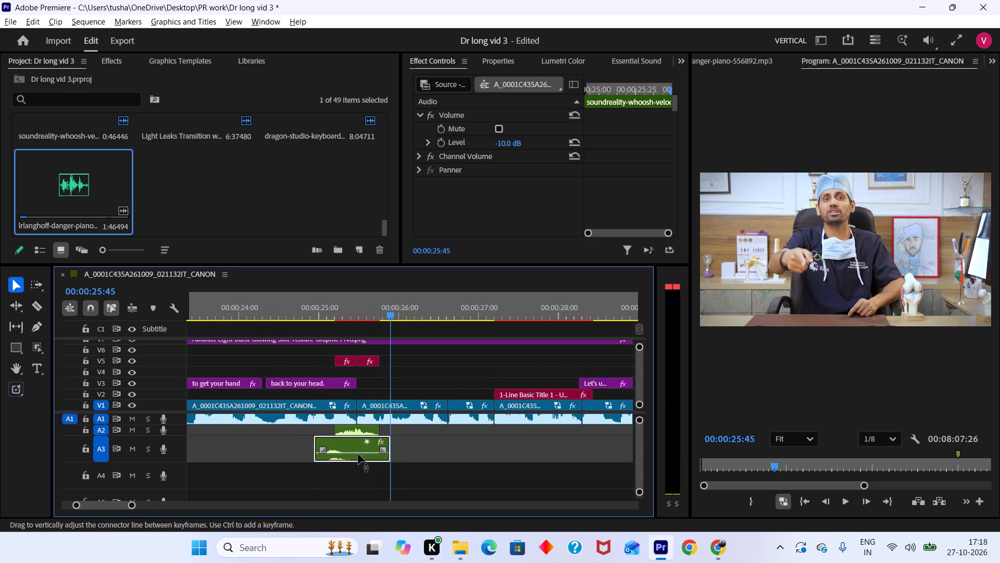
left_click_drag(349, 444, 359, 444)
Preview the transition, shift the A3 whoosh to start at about 00:00:25:15, check it again and save the project.
left_click_drag(362, 308, 349, 303)
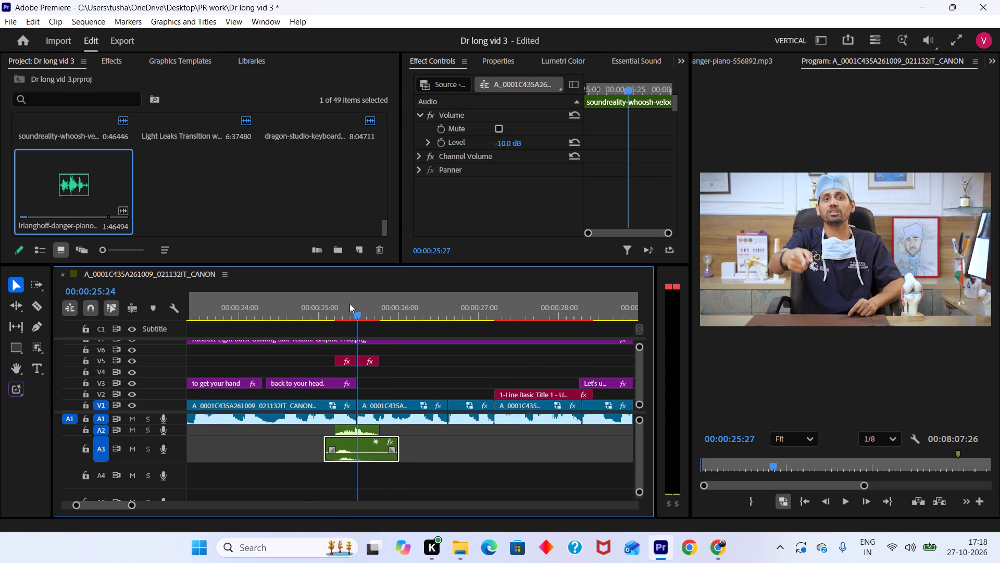
left_click_drag(349, 303, 328, 294)
key("space")
key("space")
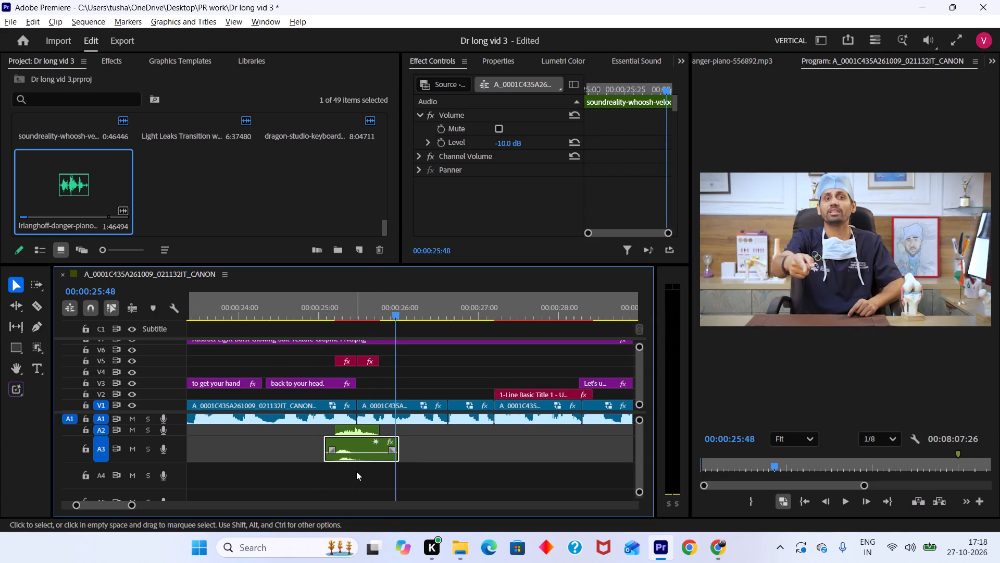
scroll(356, 471, "up", 5, "alt")
left_click_drag(362, 446, 395, 446)
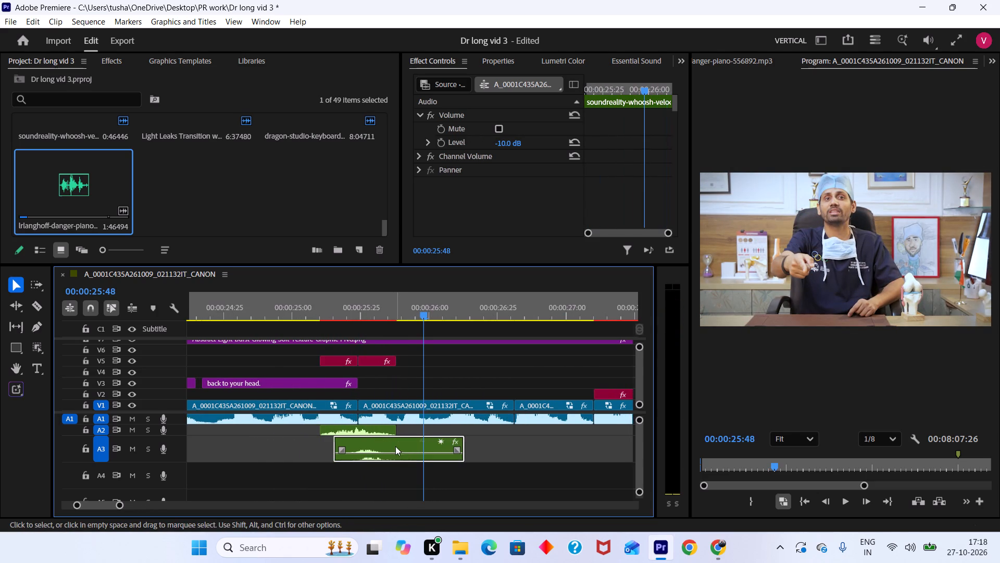
left_click_drag(392, 312, 356, 305)
key("space")
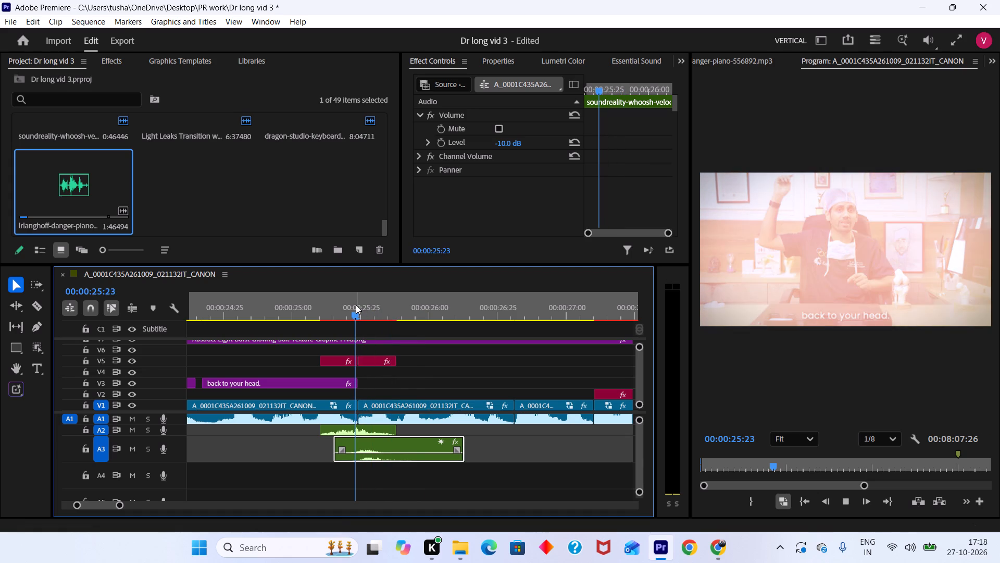
key("space")
scroll(407, 424, "down", 9, "alt")
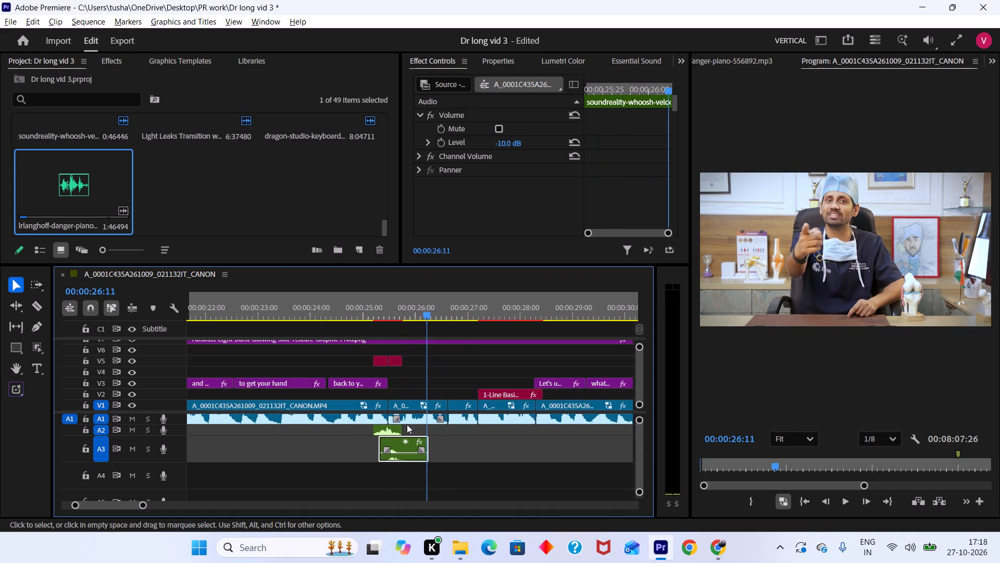
scroll(407, 424, "down", 4, "alt")
key("ctrl+s")
Play and replay the doctor's name title section from about 00:00:26 to check its sound.
key("space")
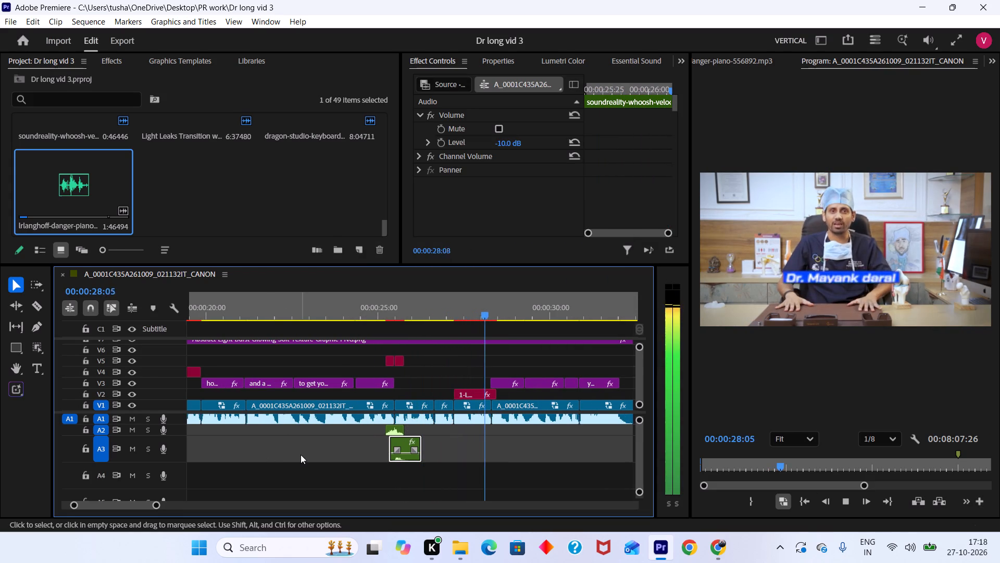
left_click_drag(503, 313, 429, 353)
key("space")
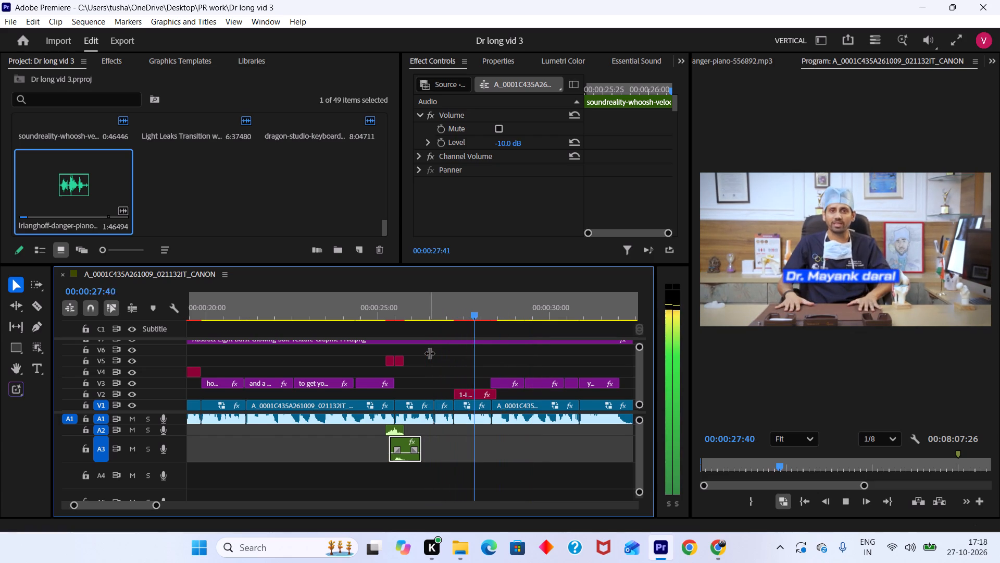
left_click(341, 449)
scroll(341, 449, "down", 6, "alt")
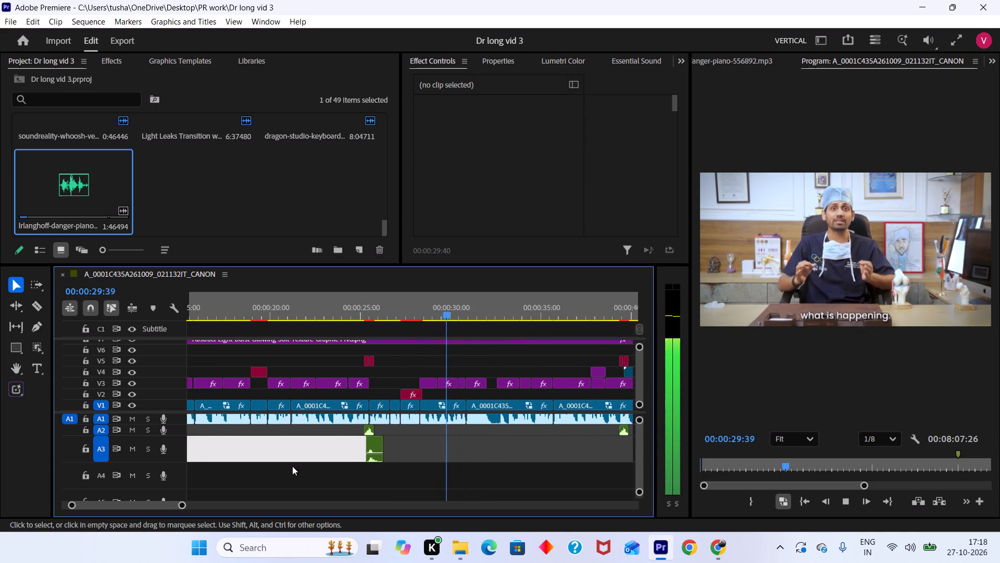
Reduce the height of audio track A3 in the timeline.
left_click(173, 452)
scroll(173, 452, "down", 8, "alt")
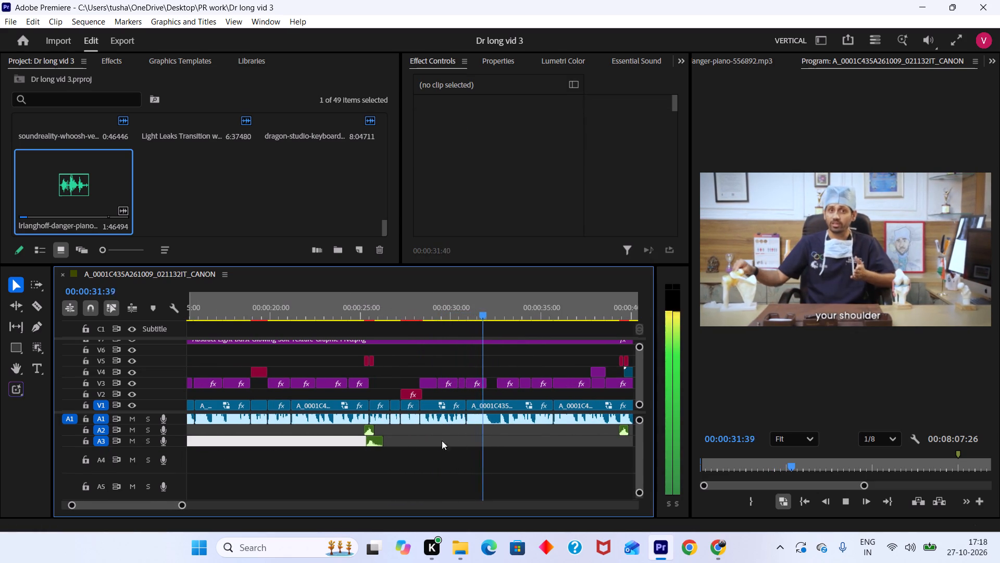
Pause playback and set the computer's volume to 54.
key("space")
left_click(913, 546)
left_click(881, 467)
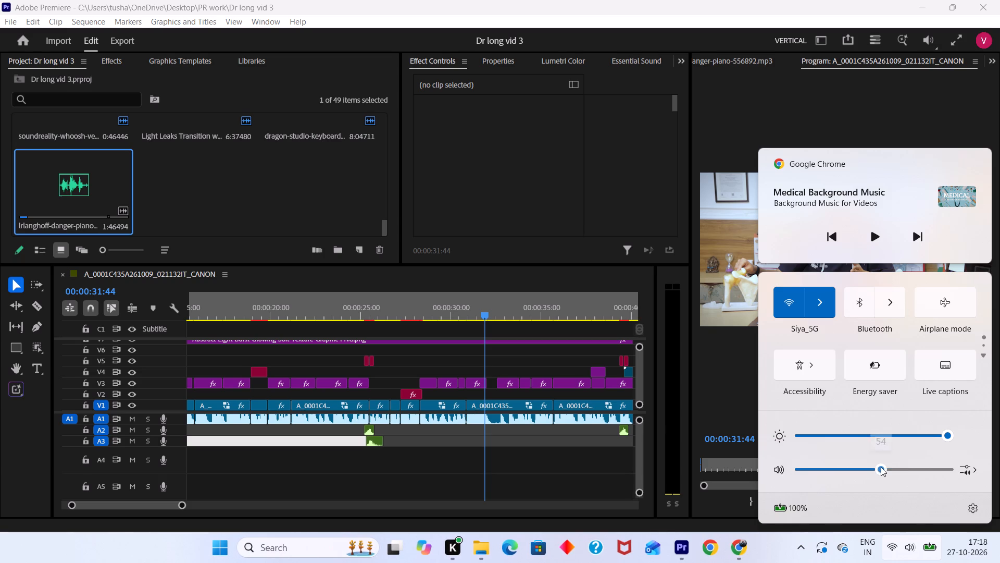
Play the video from about 00:00:30 to about 00:02:11, checking the sound at each graphic and transition.
left_click_drag(463, 316, 458, 314)
key("space")
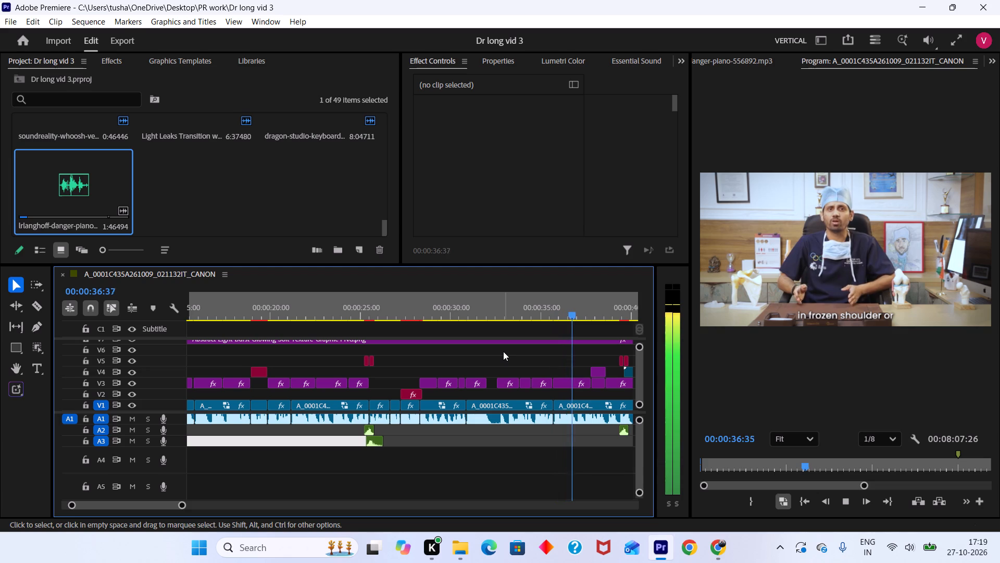
key("space")
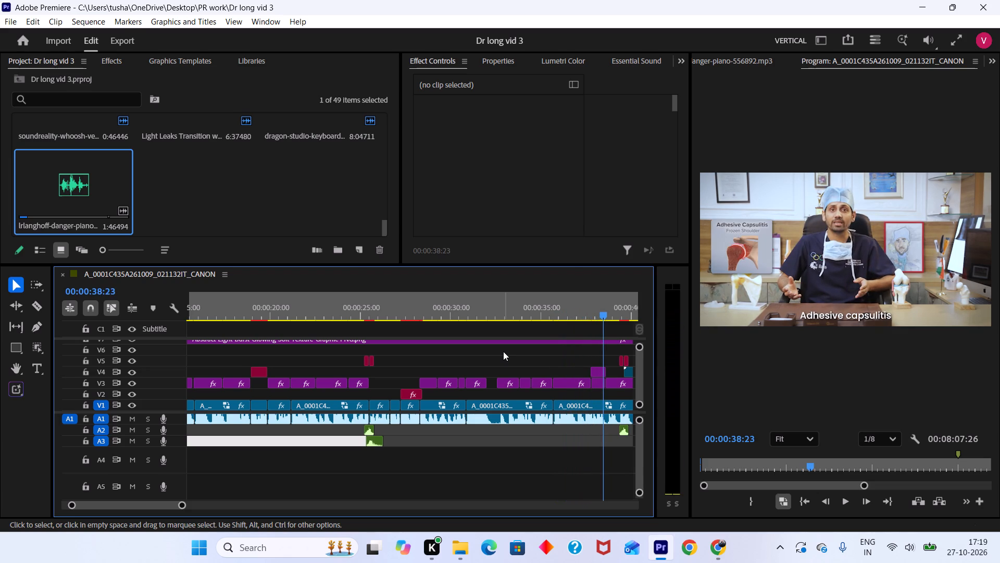
key("space")
scroll(516, 363, "down", 5)
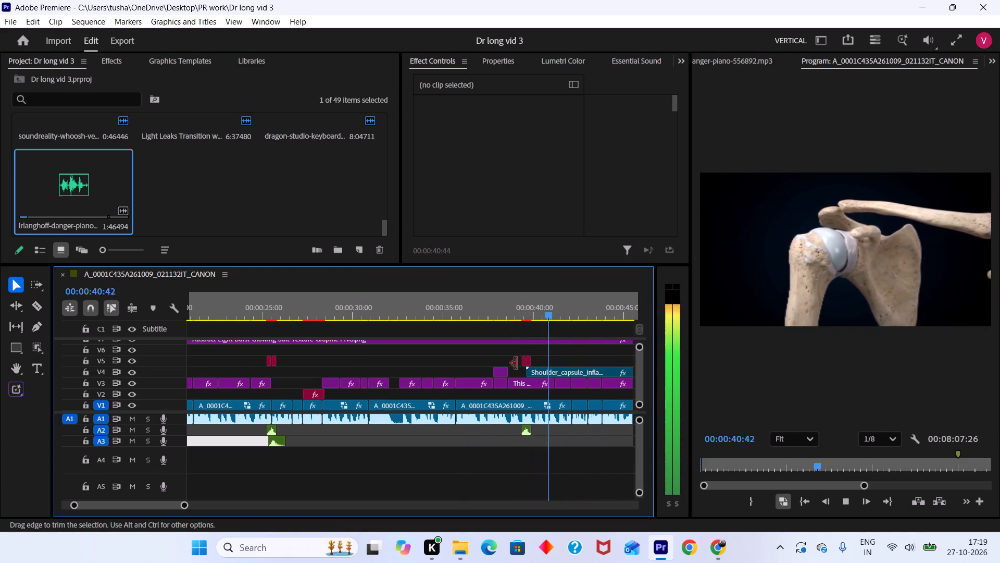
scroll(516, 363, "down", 3)
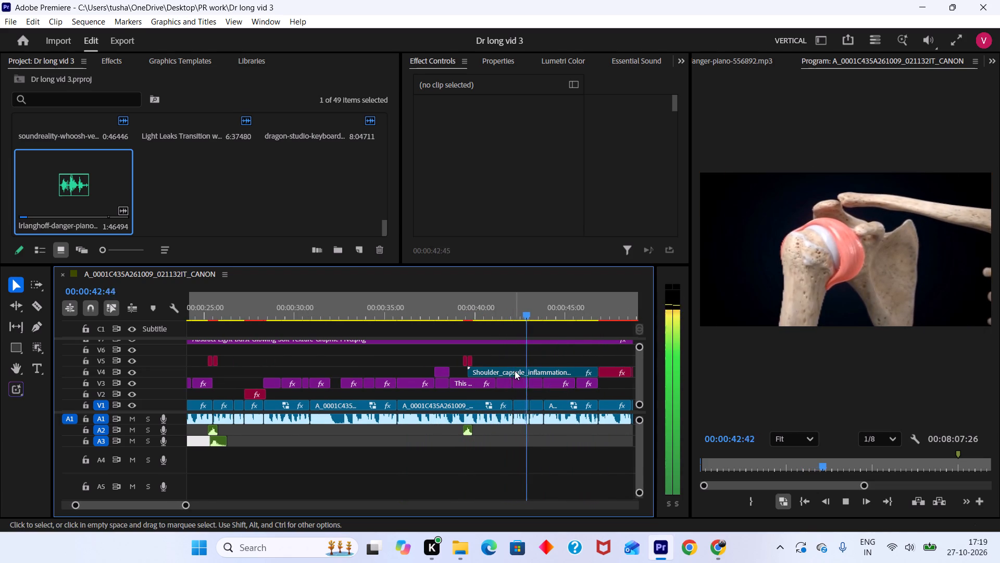
scroll(516, 373, "down", 2)
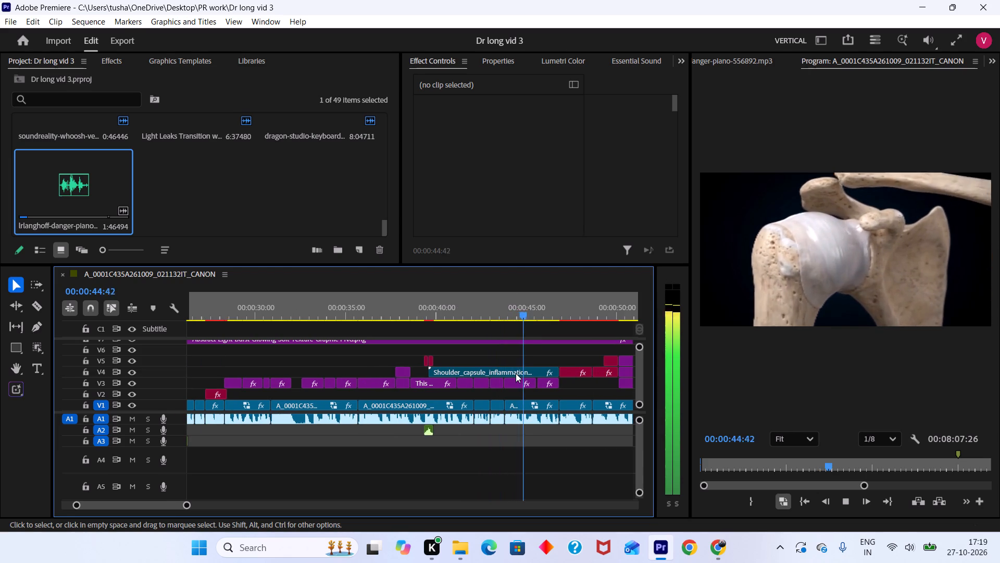
scroll(516, 373, "down", 2)
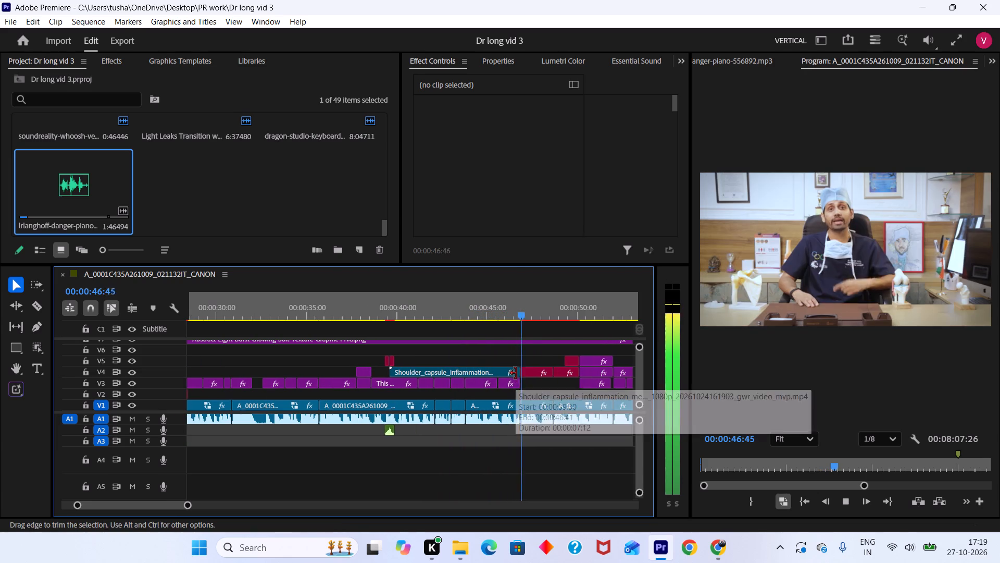
key("space")
key("space")
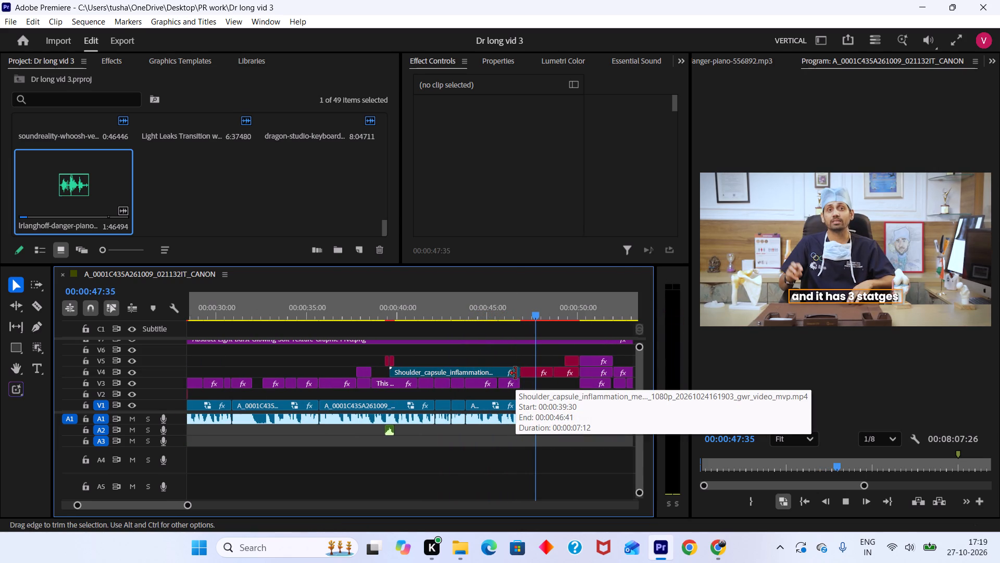
scroll(516, 373, "down", 3)
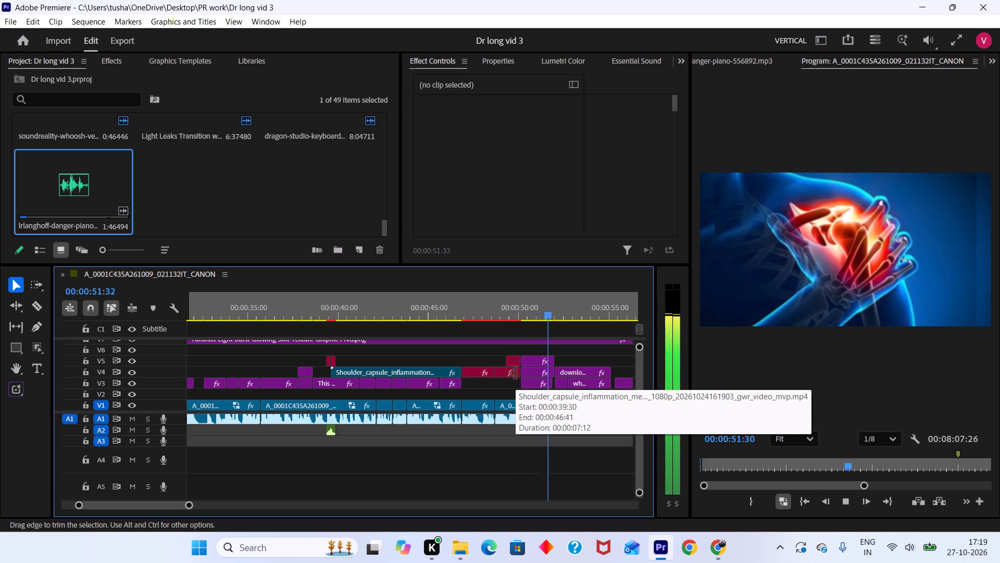
scroll(516, 373, "down", 4)
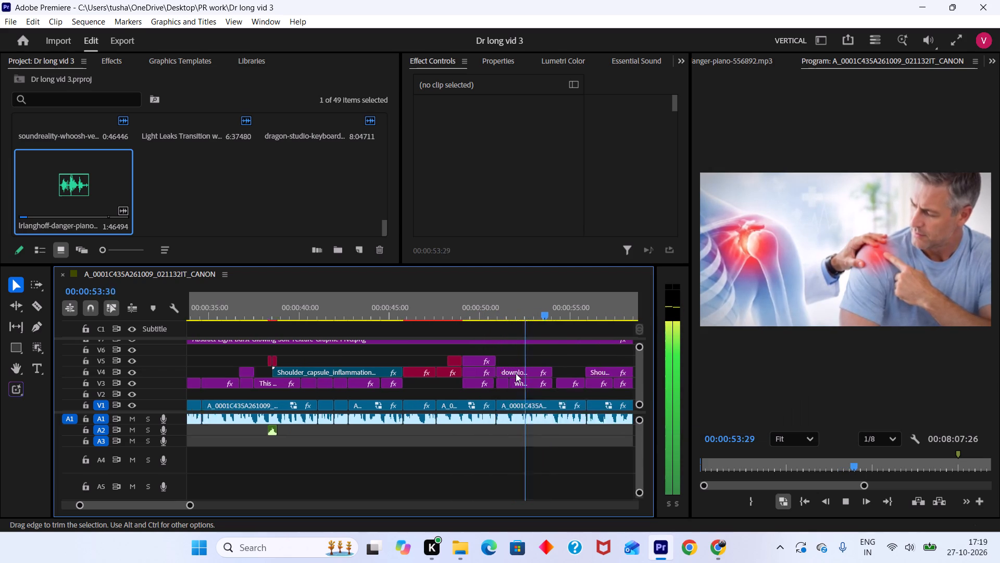
scroll(516, 373, "down", 1)
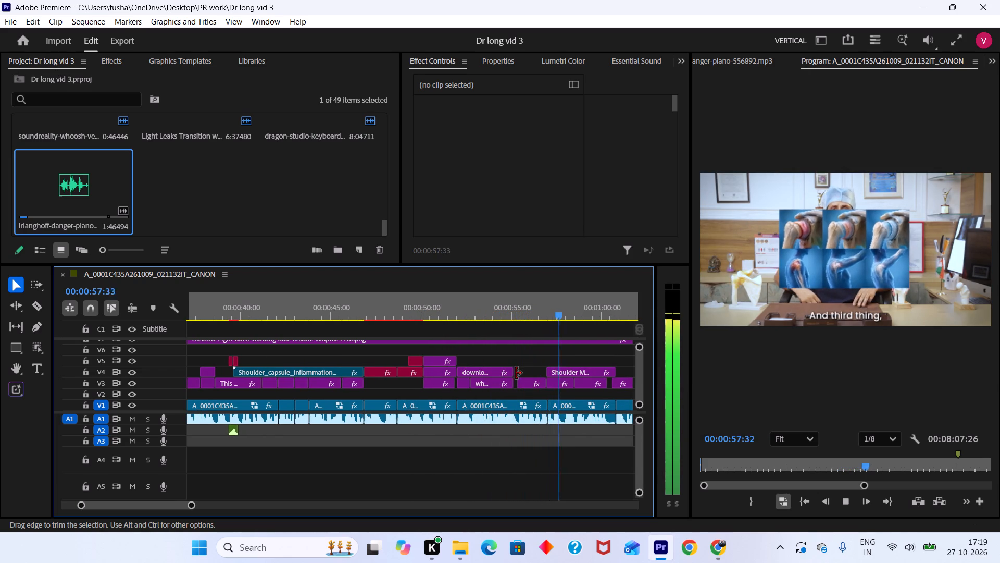
scroll(516, 373, "down", 3)
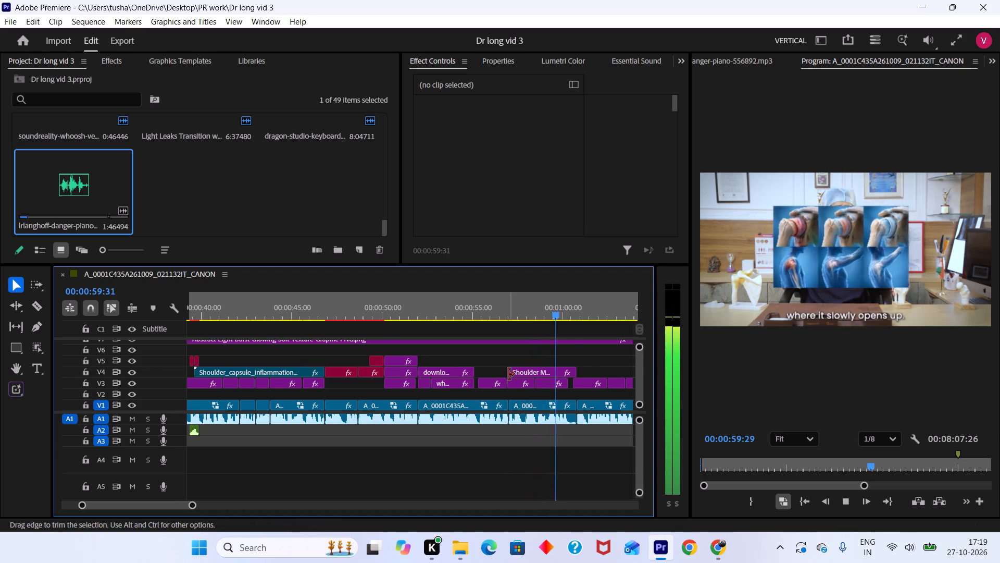
scroll(508, 374, "down", 1)
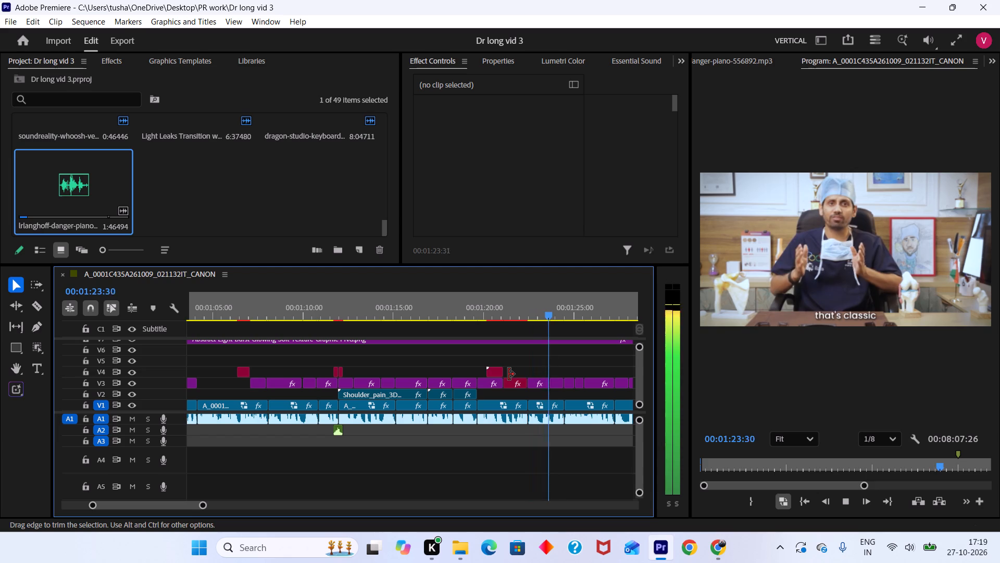
scroll(508, 374, "down", 14, "alt")
scroll(508, 374, "down", 4)
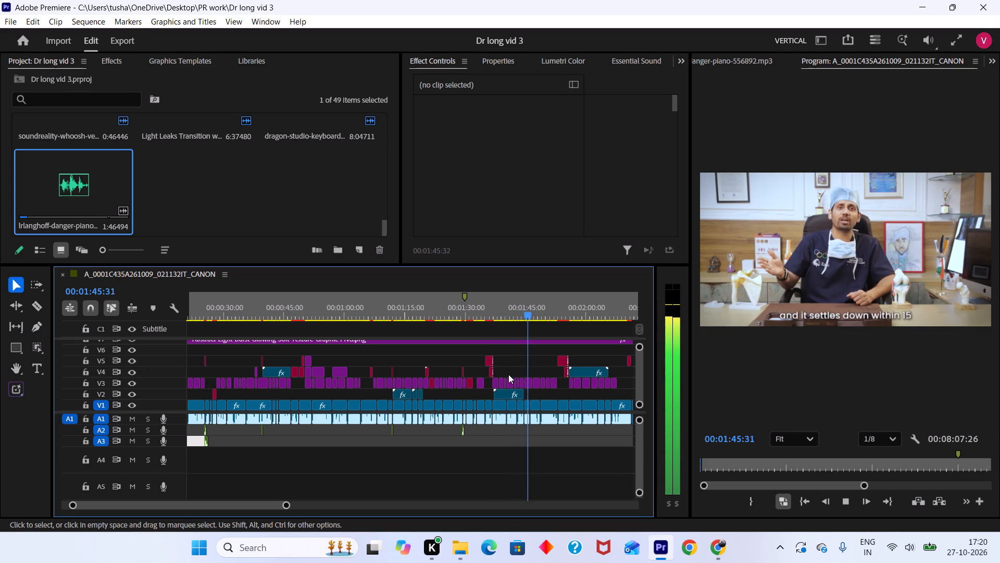
scroll(508, 374, "down", 3)
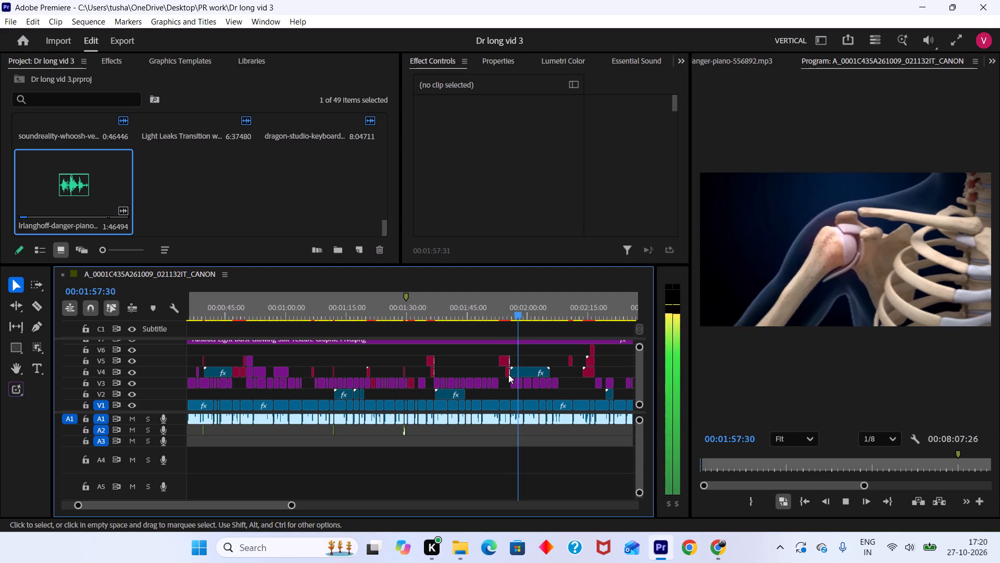
scroll(508, 374, "down", 1)
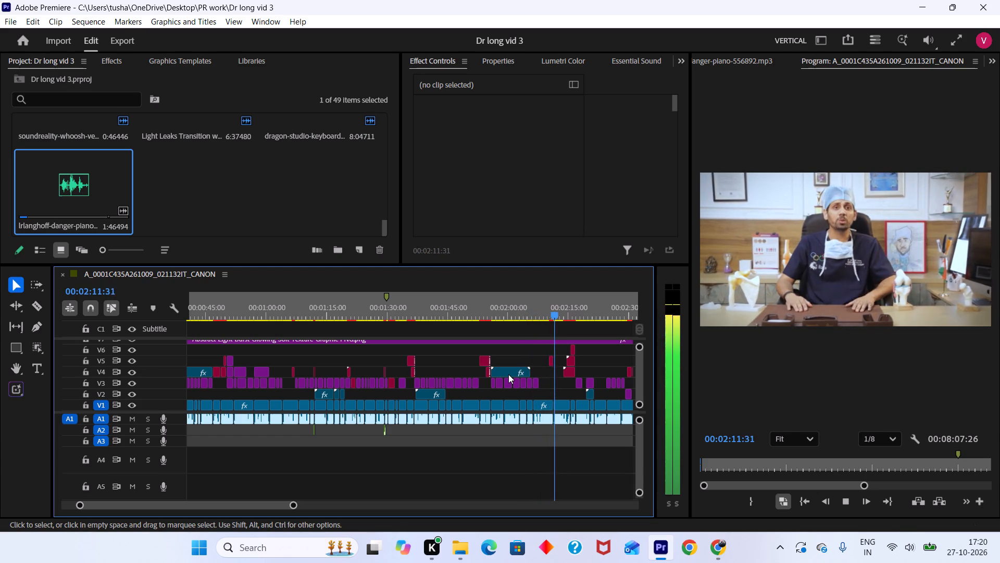
key("space")
Replay the talking-head cut around 00:02:11 to check where a transition sound belongs.
left_click_drag(558, 312, 553, 311)
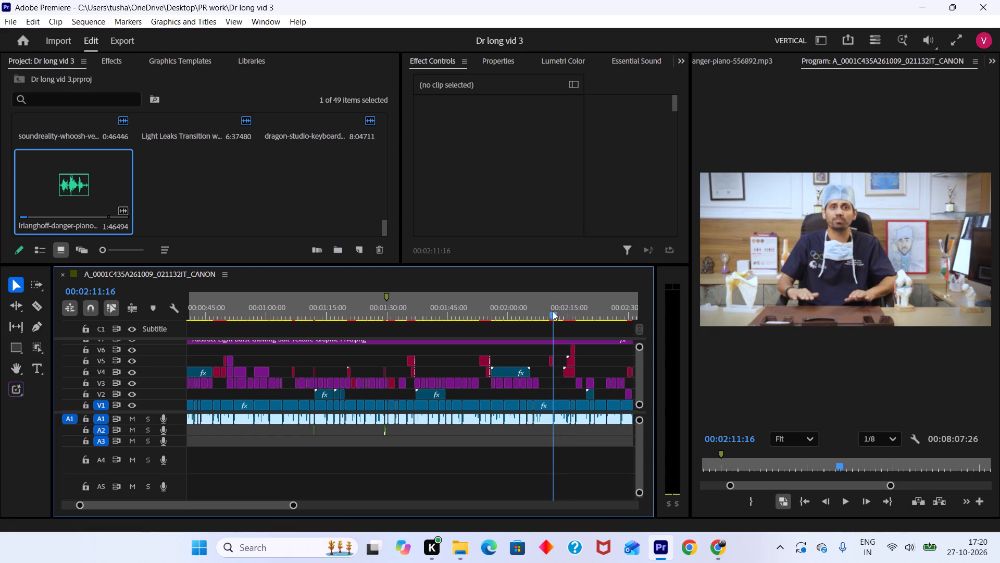
left_click_drag(553, 311, 551, 310)
key("space")
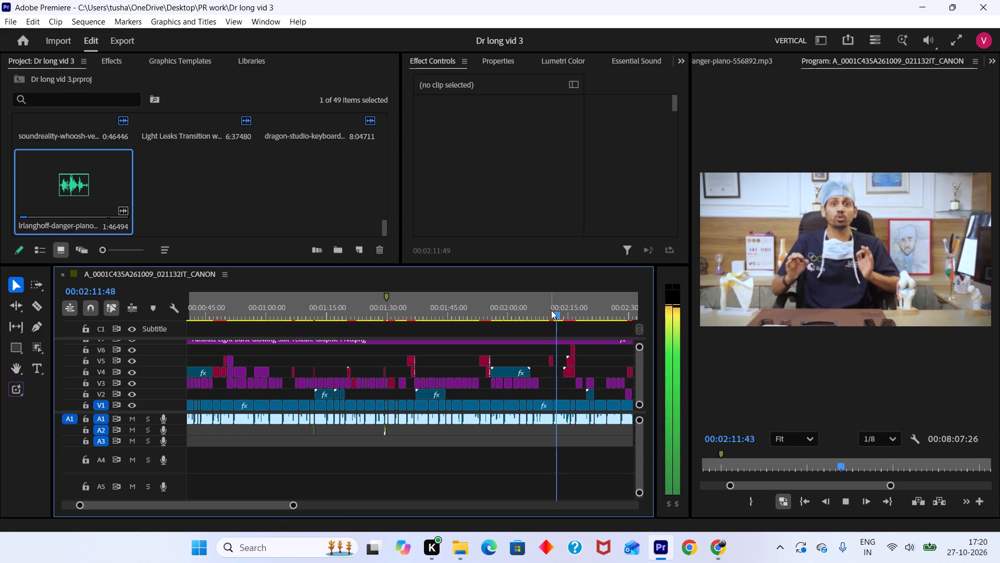
key("space")
Copy the Light Leaks Transition whoosh at about 00:01:29 on A2 to about 00:02:12 on the same track.
scroll(310, 437, "up", 4)
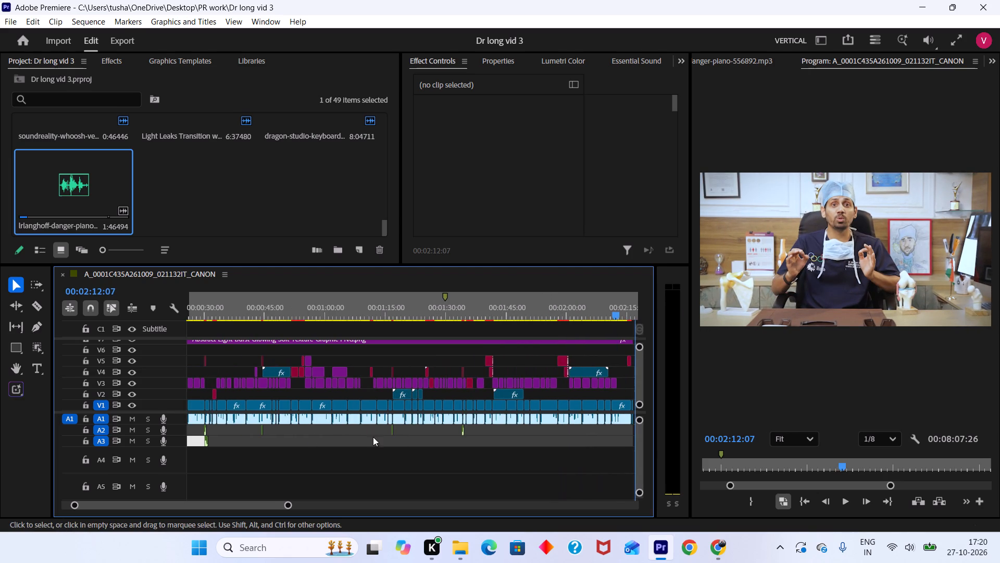
scroll(463, 431, "up", 7, "alt")
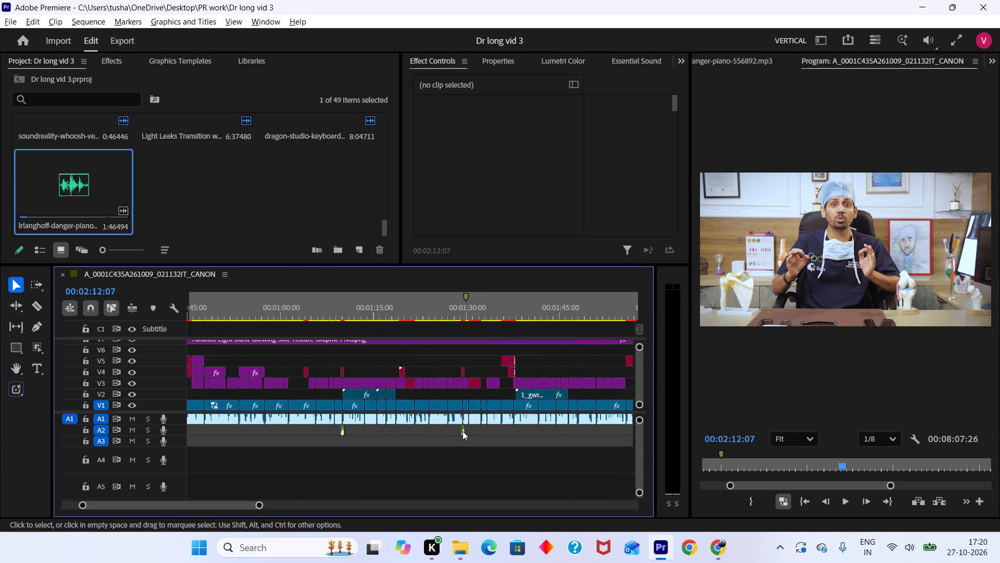
scroll(463, 431, "up", 3, "alt")
left_click_drag(464, 432, 626, 428, "alt")
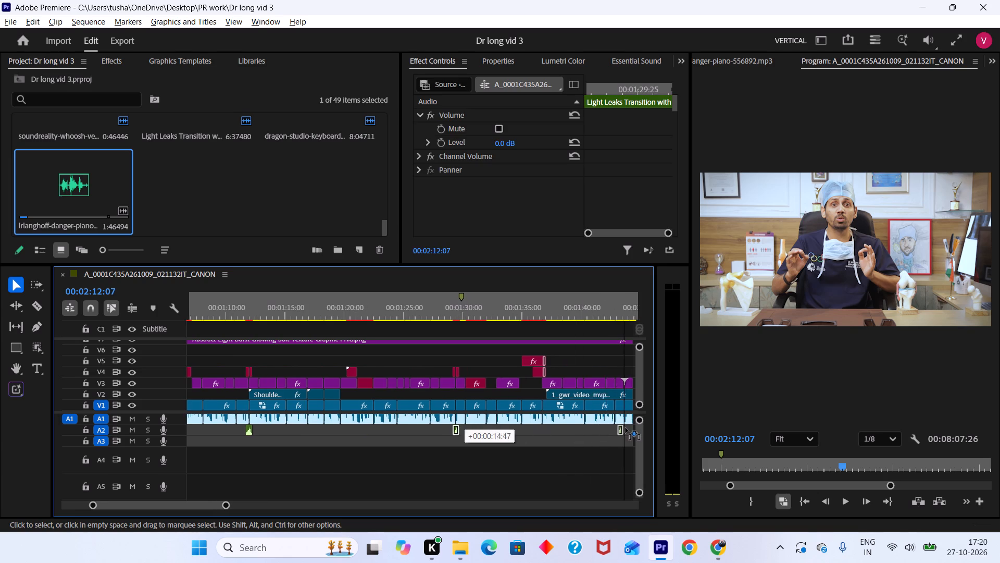
left_click_drag(626, 428, 554, 436, "alt")
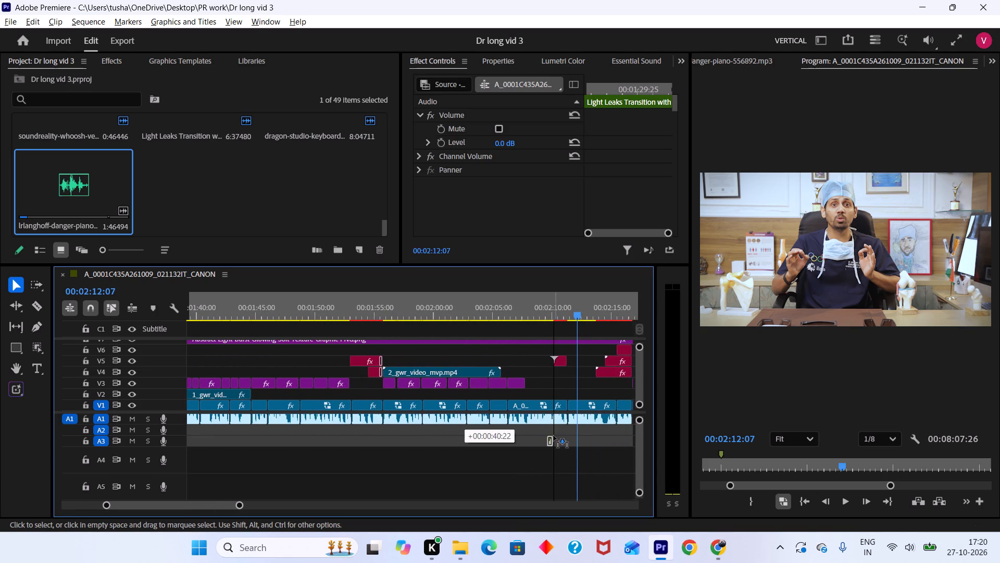
left_click_drag(554, 436, 580, 431, "alt")
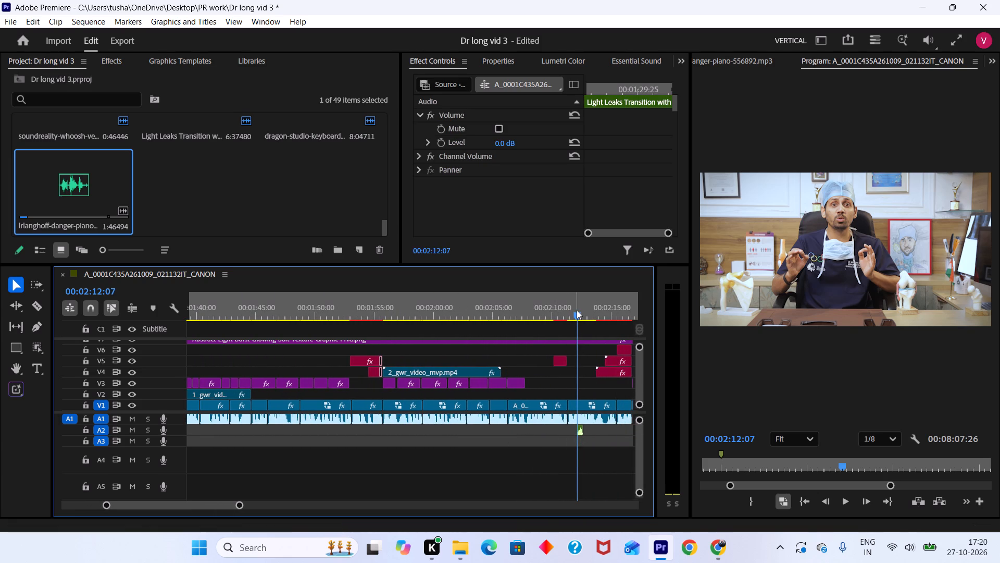
Preview the cut and shift the copied whoosh on A2 earlier, starting it at about 00:02:11:25.
left_click_drag(577, 310, 570, 308)
scroll(599, 425, "up", 17, "alt")
key("space")
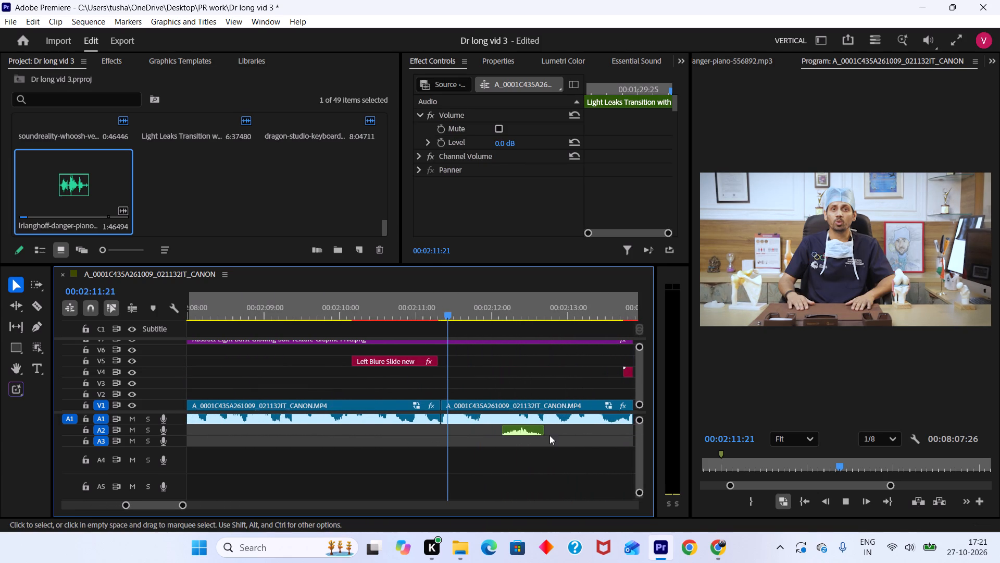
key("space")
left_click_drag(518, 432, 472, 432)
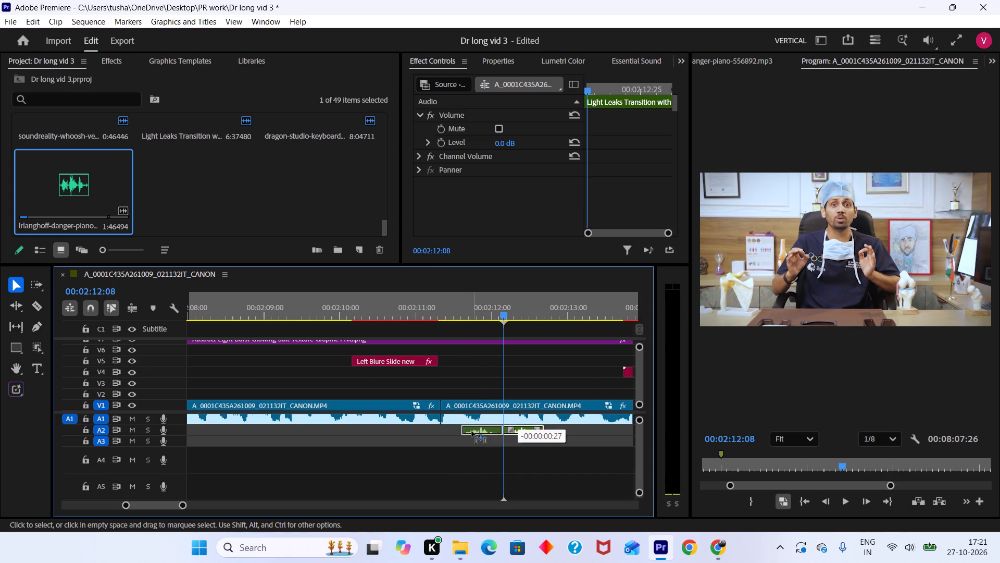
left_click_drag(472, 432, 467, 431)
Replay the cut around 00:02:11:25 several times to check the whoosh's timing against the speech.
left_click(473, 308)
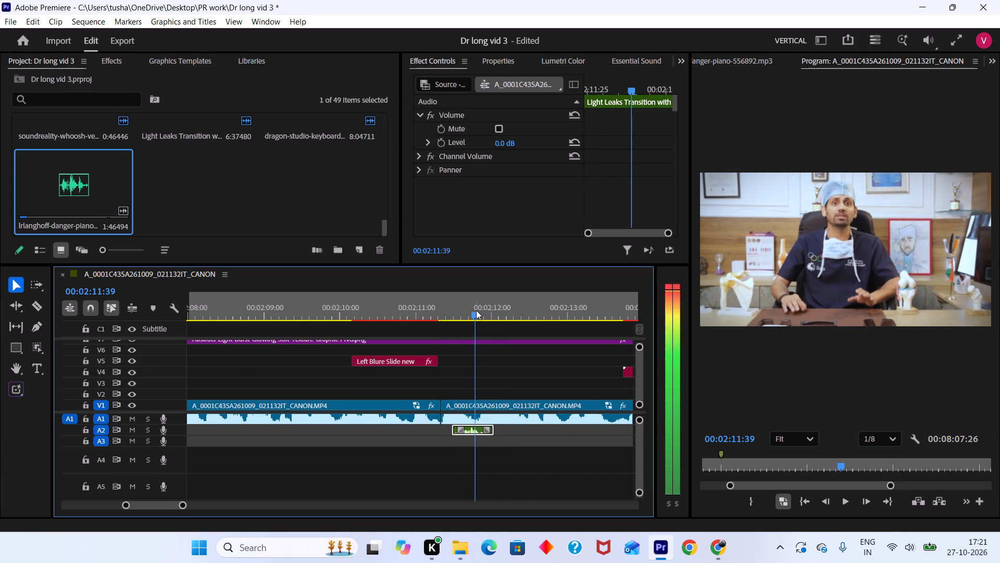
left_click_drag(473, 312, 450, 302)
key("space")
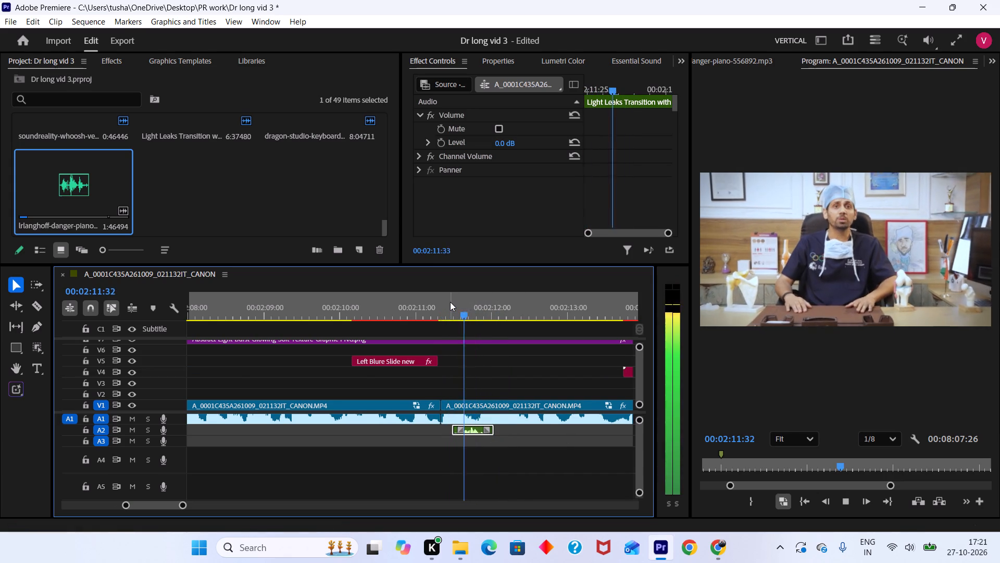
key("space")
left_click_drag(453, 304, 444, 306)
key("space")
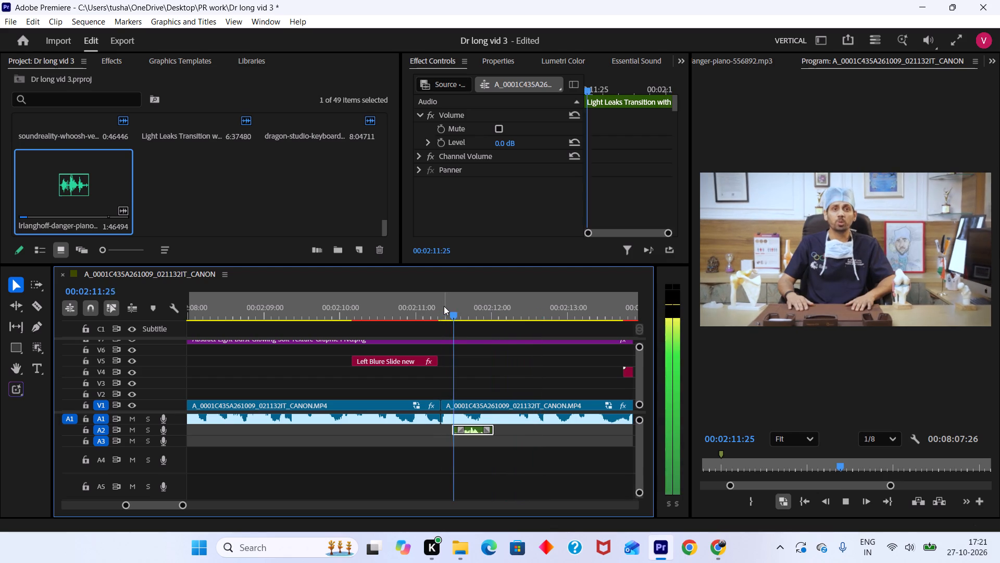
key("space")
left_click(456, 312)
key("space")
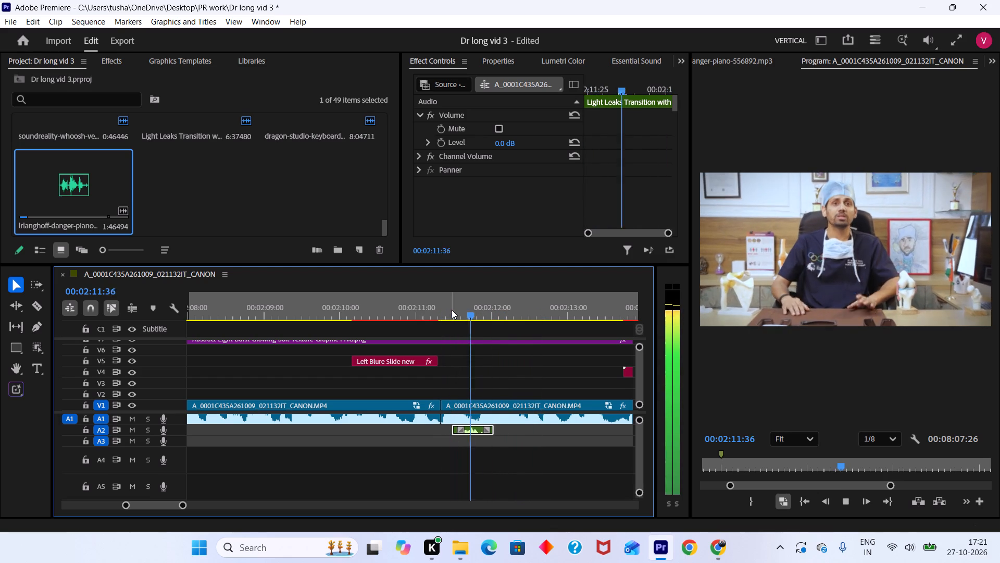
key("space")
left_click_drag(473, 311, 461, 304)
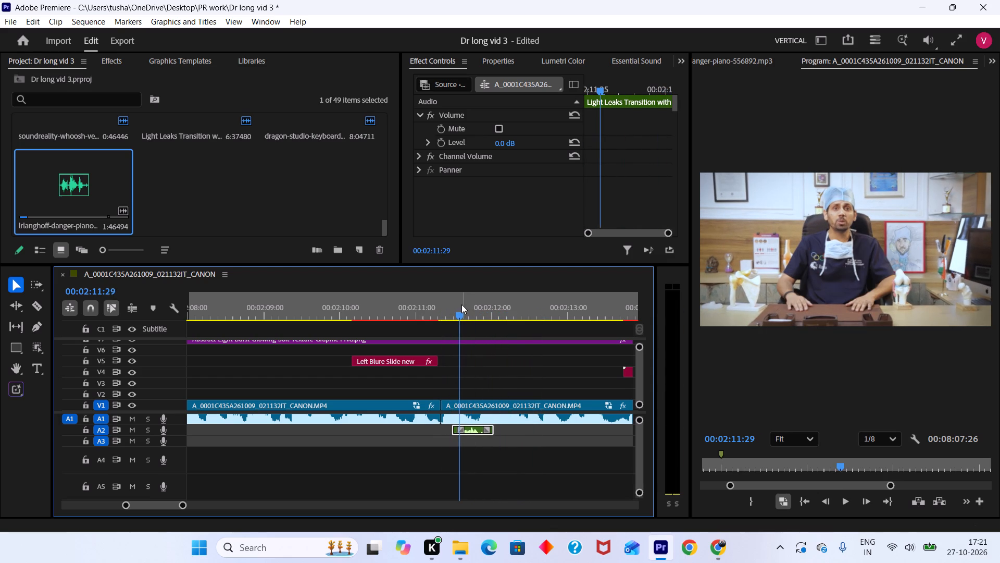
key("space")
key("space")
left_click_drag(461, 304, 455, 301)
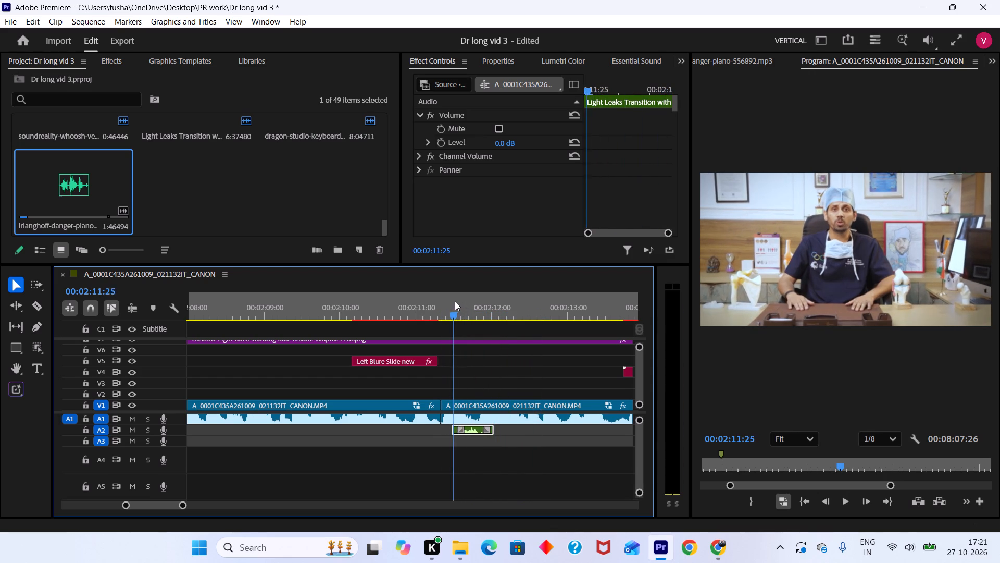
left_click_drag(455, 301, 447, 298)
key("space")
key("space")
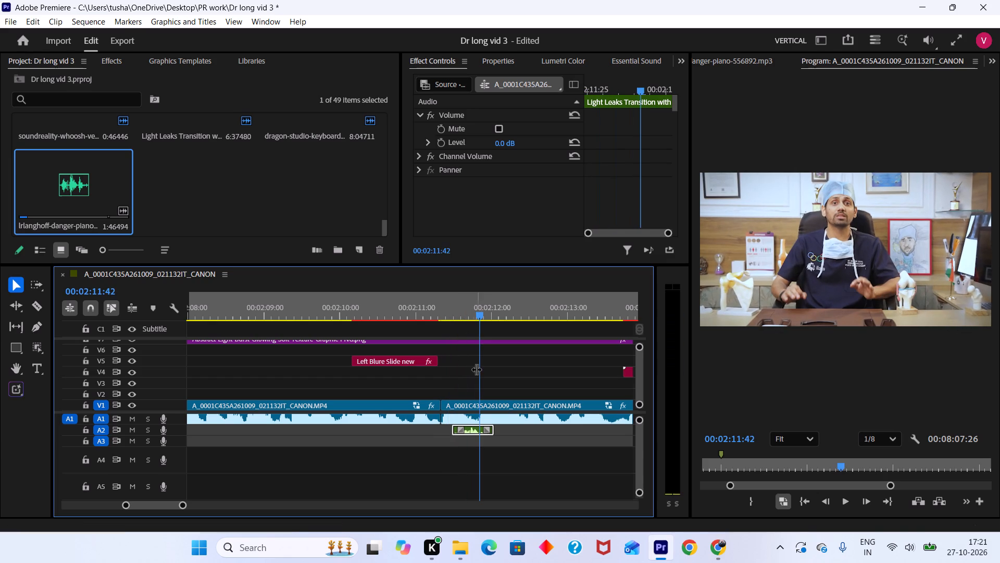
Increase the height of audio track A2 around the whoosh at 00:02:11:25.
left_click_drag(637, 457, 638, 455)
left_click_drag(638, 455, 638, 452)
scroll(487, 435, "up", 10, "alt")
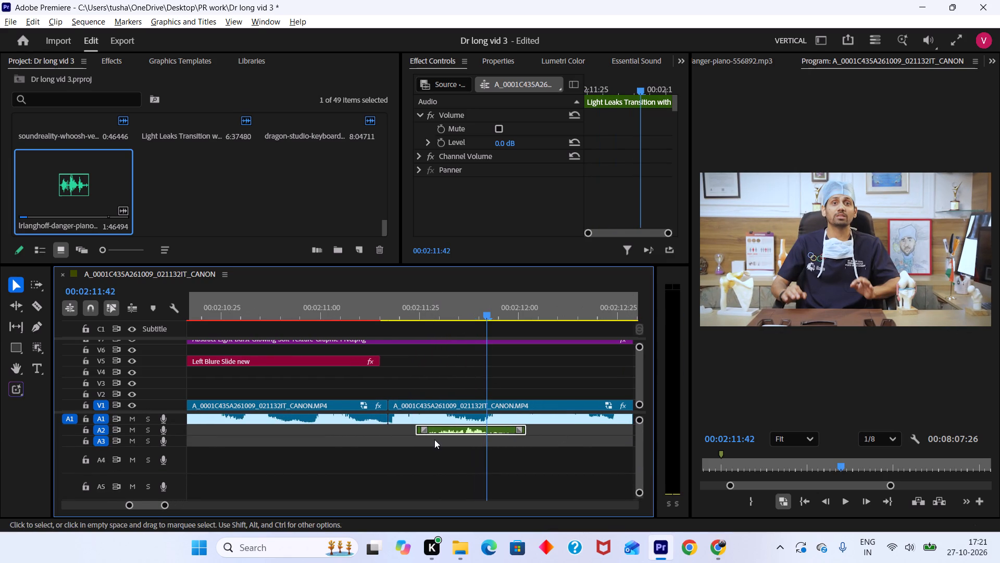
left_click(340, 429)
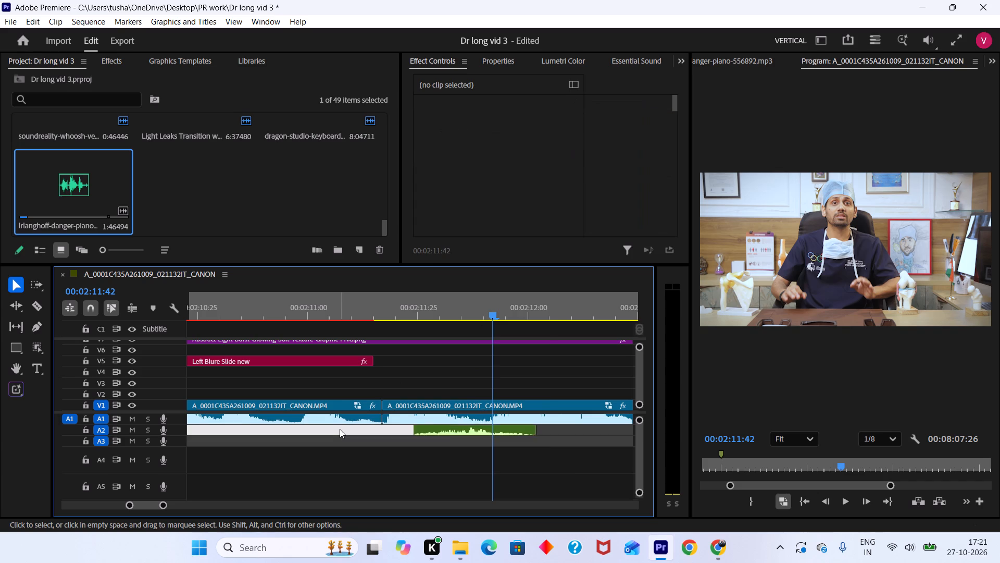
scroll(340, 429, "up", 4, "alt")
left_click(180, 431)
scroll(180, 431, "up", 3, "alt")
scroll(440, 422, "down", 15, "alt")
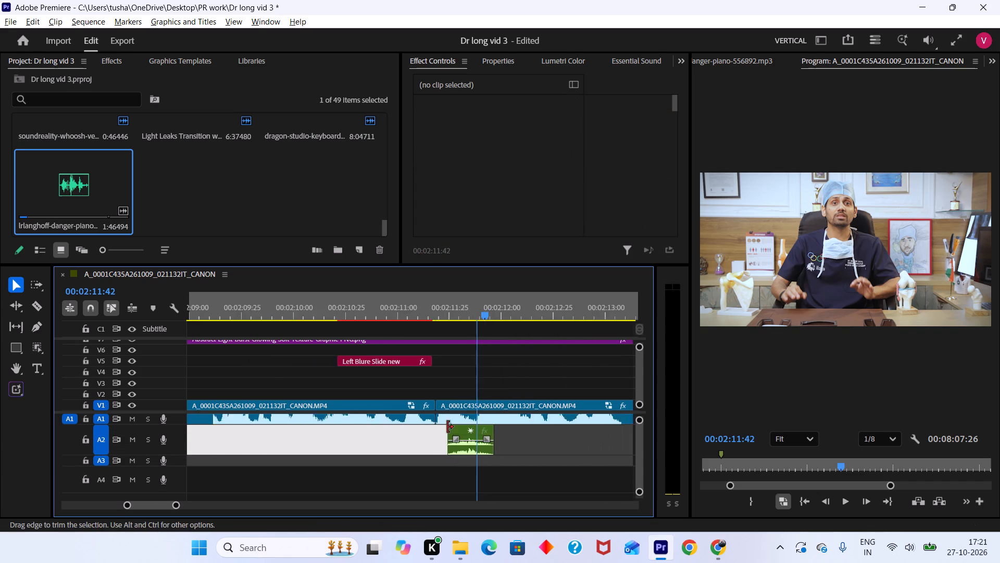
Replay the cut around 00:02:11 to check the copied Light Leaks Transition whoosh on A2.
left_click_drag(477, 312, 469, 308)
left_click(474, 444)
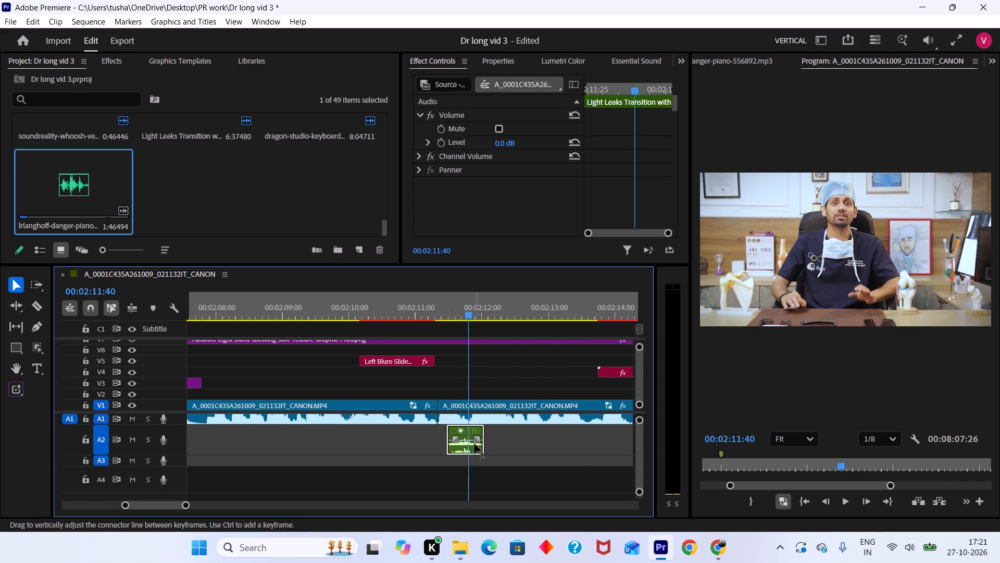
left_click_drag(473, 315, 436, 298)
key("space")
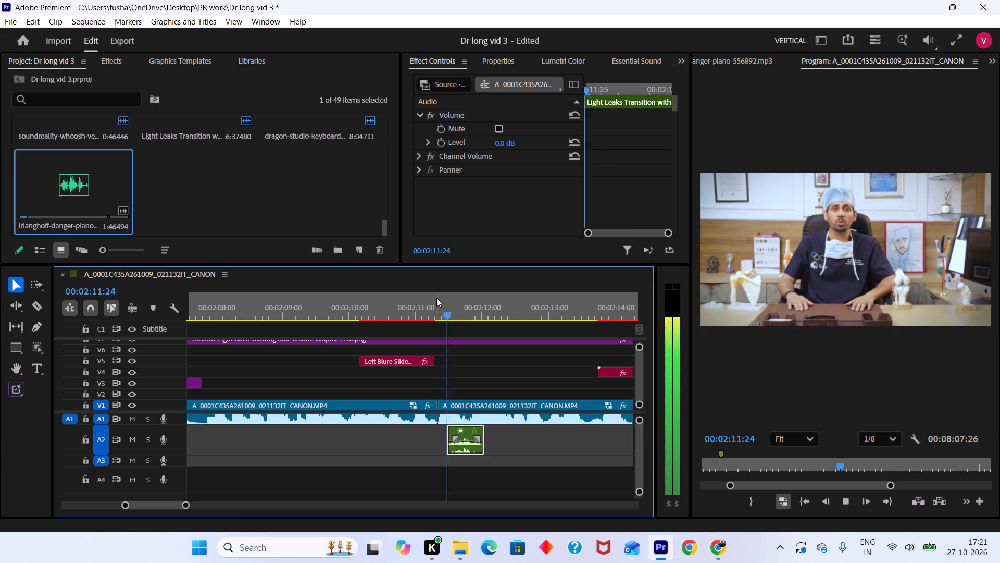
key("space")
Undo the shift and the copying of the Light Leaks Transition whoosh near 00:02:12 on A2.
key("ctrl+z")
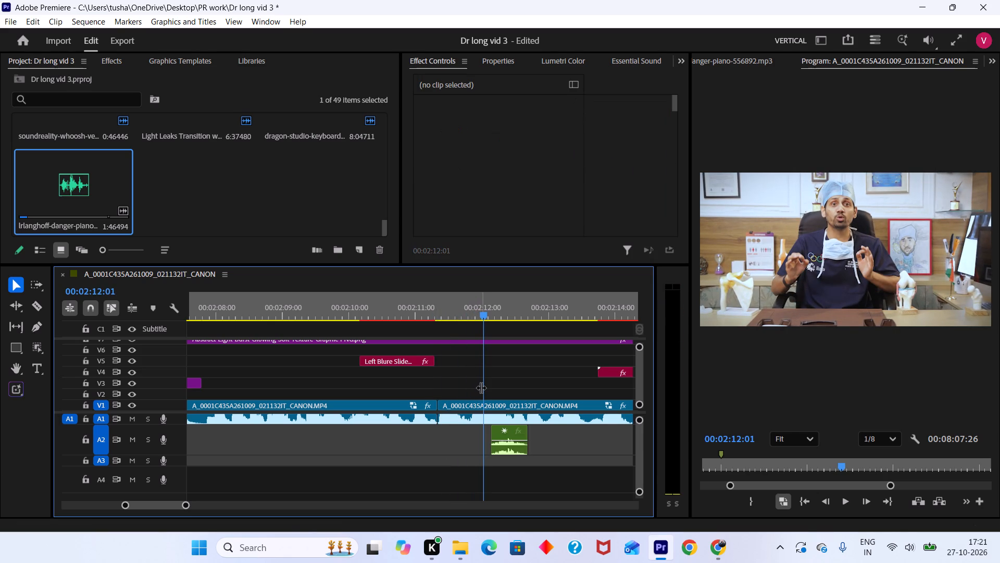
key("ctrl+z")
Bring the soundreality whoosh from about 00:00:25 on A3 to about 00:01:57 on A2.
scroll(452, 432, "down", 17, "alt")
scroll(452, 432, "down", 5, "alt")
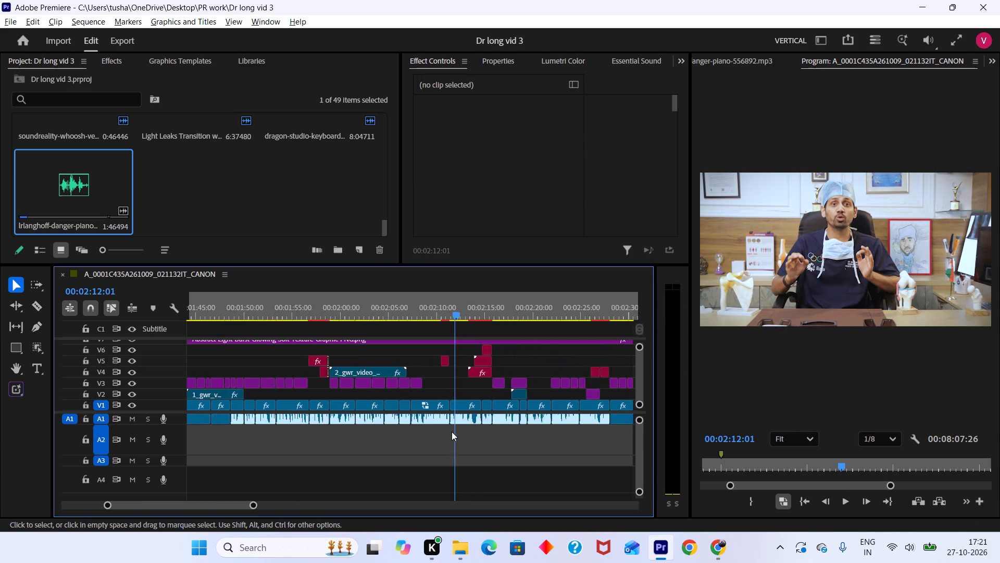
scroll(452, 432, "down", 3, "alt")
scroll(319, 425, "up", 4)
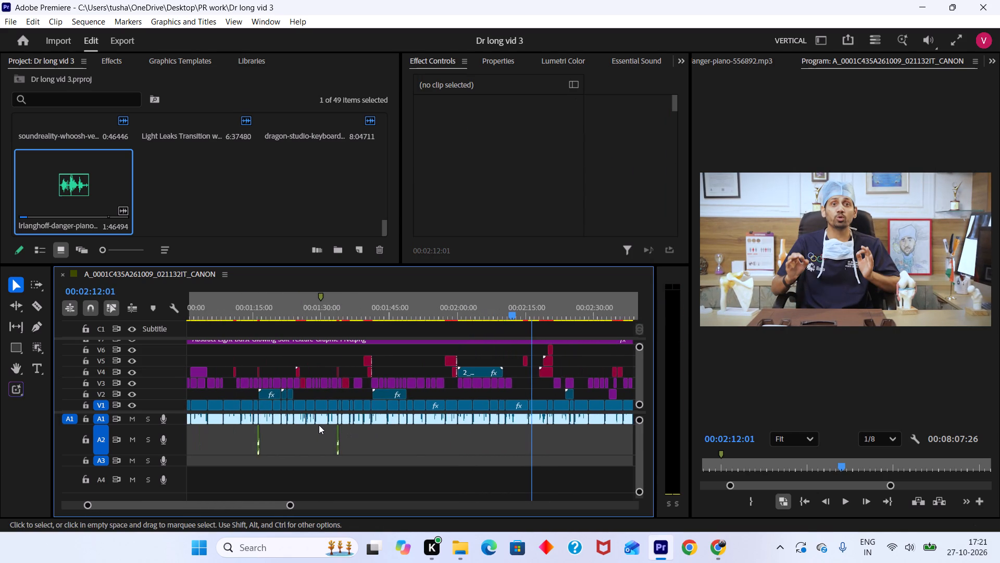
scroll(319, 425, "up", 8)
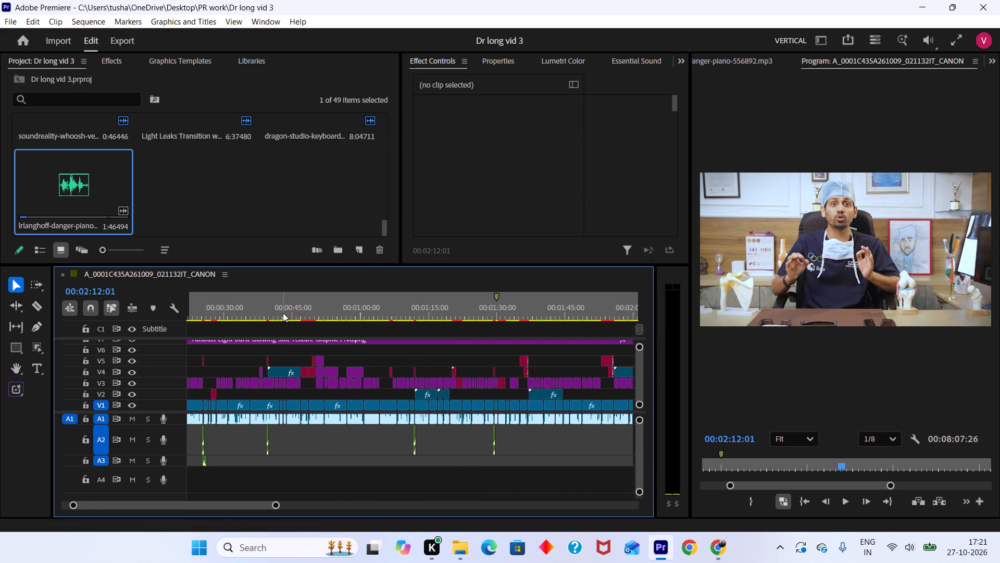
left_click_drag(249, 320, 206, 317)
left_click_drag(212, 320, 208, 318)
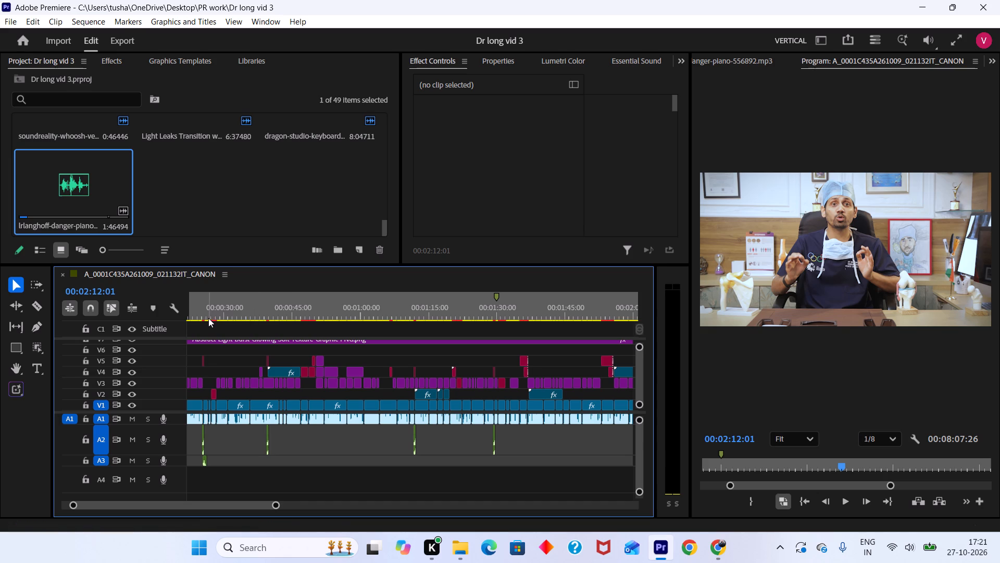
left_click_drag(208, 318, 203, 315)
left_click(208, 312)
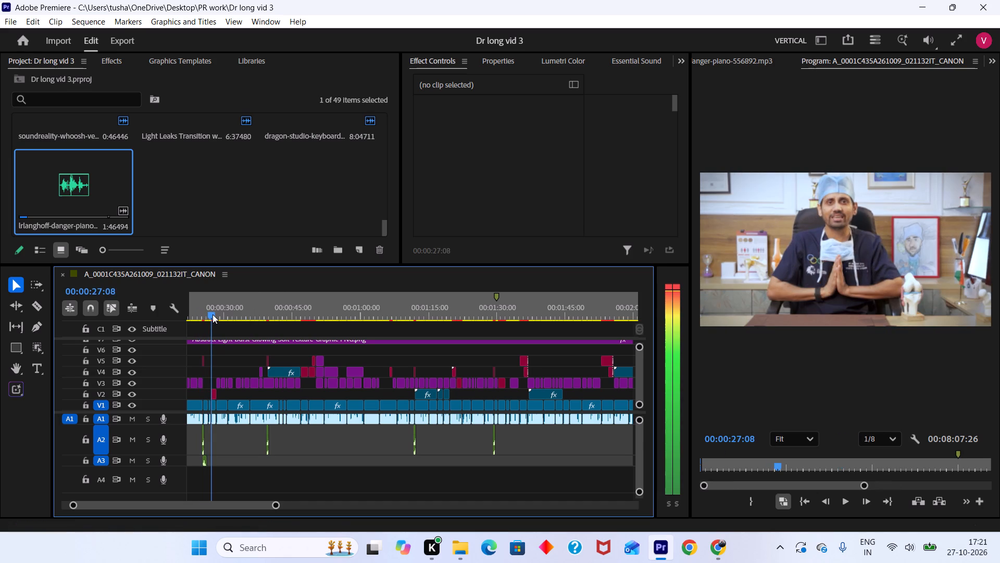
left_click(205, 464)
left_click(203, 463, "alt")
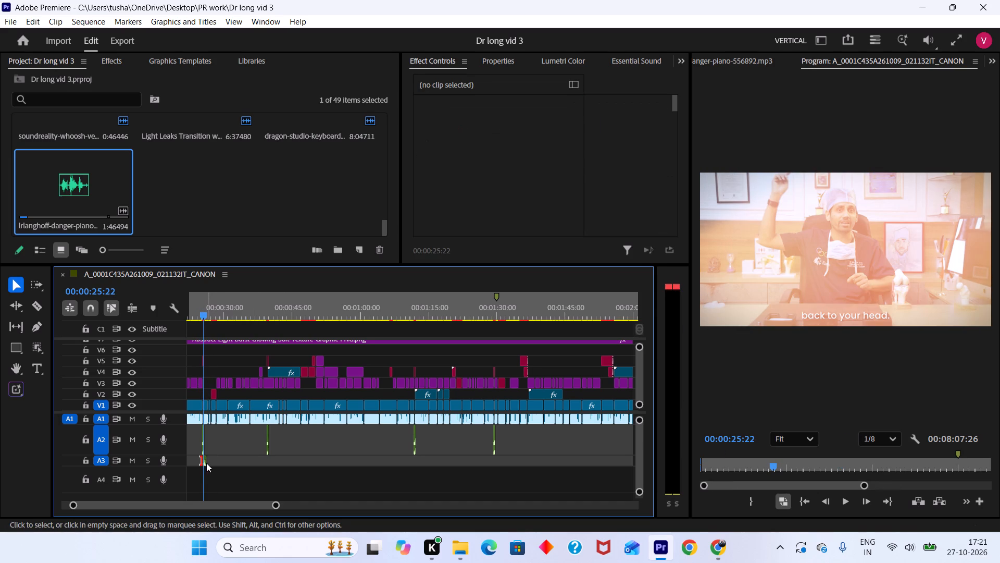
left_click(204, 461)
left_click_drag(204, 461, 582, 458, "alt")
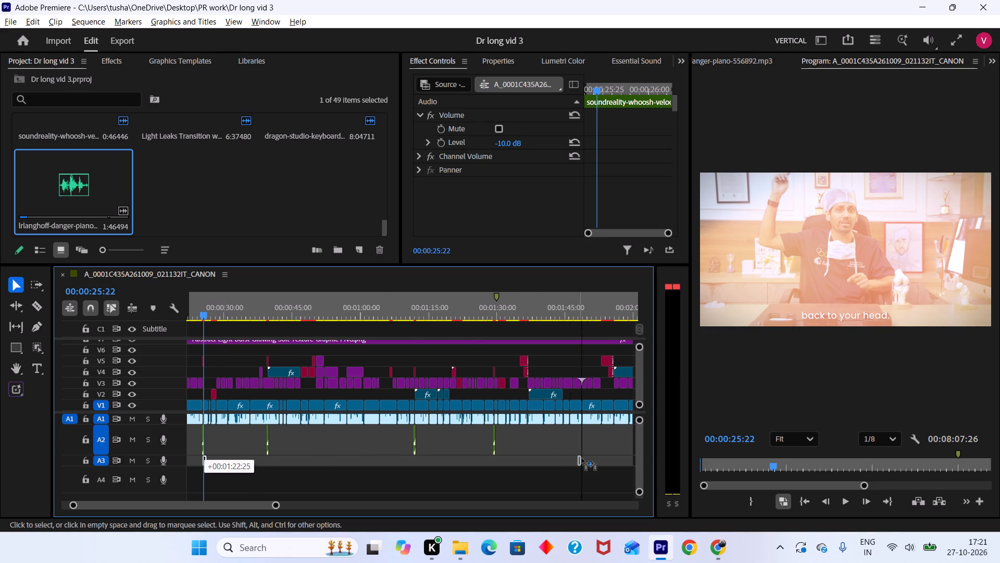
left_click_drag(582, 458, 566, 454, "alt")
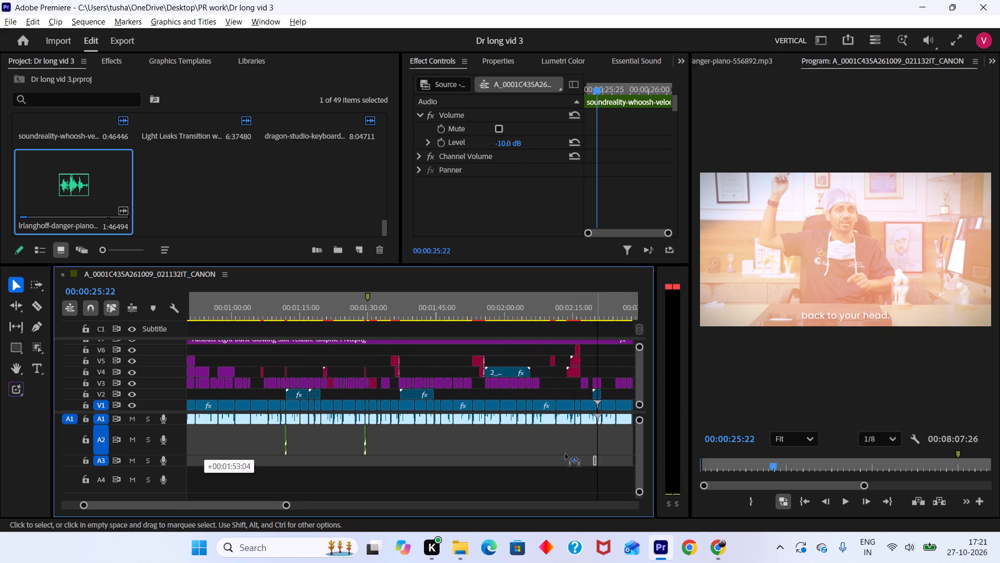
left_click_drag(566, 454, 491, 443, "alt")
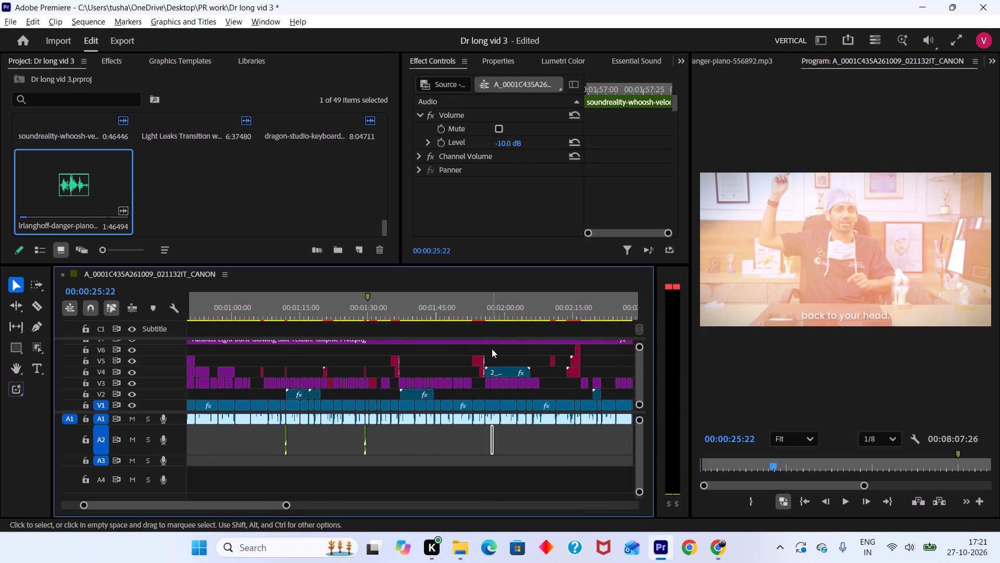
Play the sequence from about 00:01:52 to check the soundreality whoosh against the picture and speech.
left_click_drag(485, 308, 469, 301)
key("space")
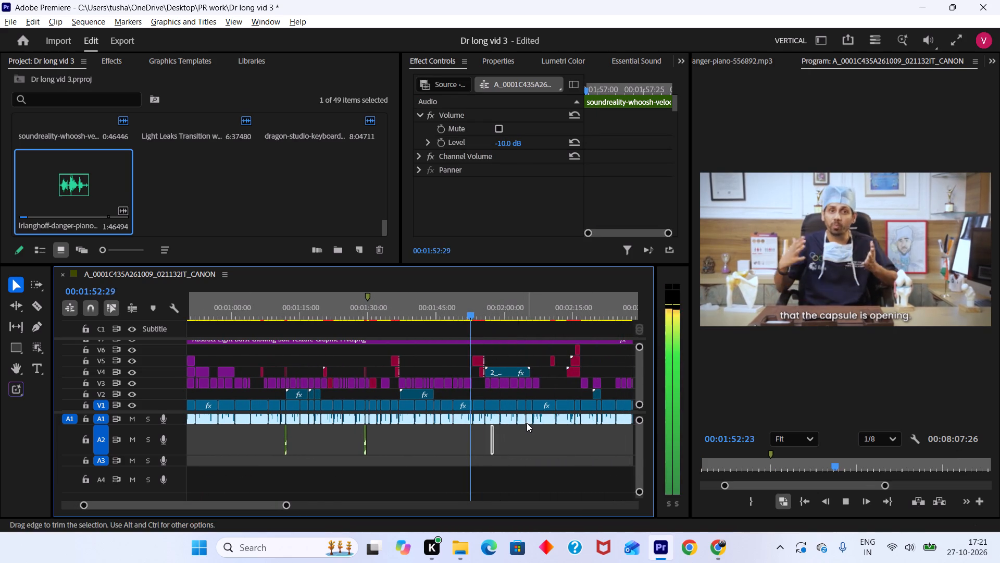
scroll(527, 429, "up", 9, "alt")
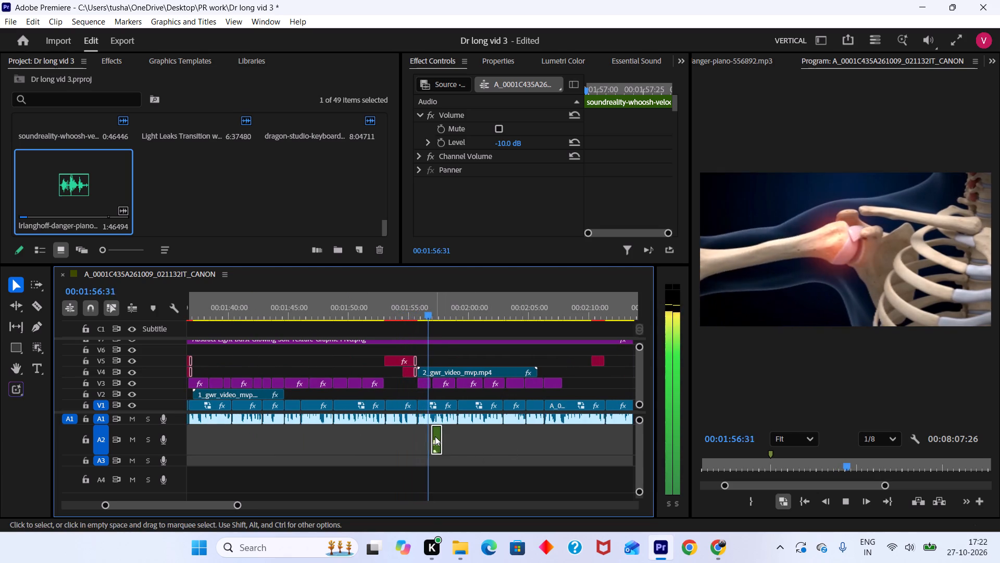
scroll(435, 436, "up", 11, "alt")
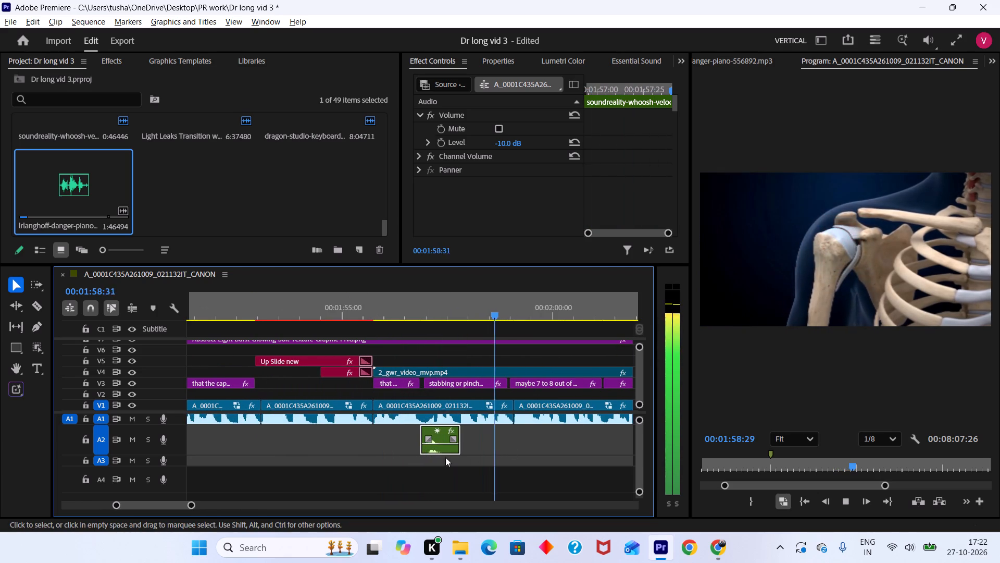
Move the soundreality whoosh on A2 to the V1 cut at about 00:02:11:17.
left_click_drag(441, 436, 587, 435)
scroll(587, 435, "down", 5)
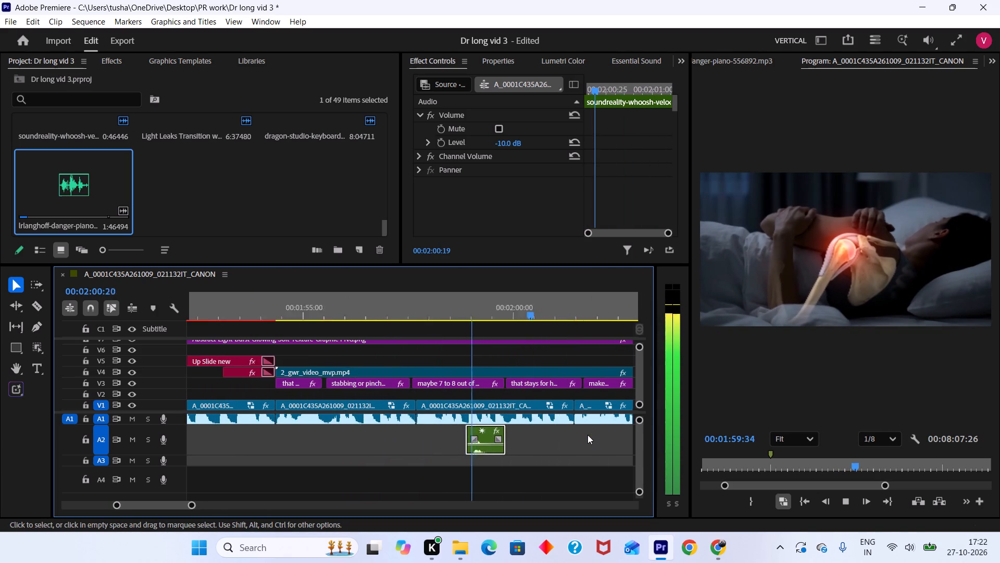
scroll(587, 435, "down", 11, "alt")
scroll(556, 446, "down", 11)
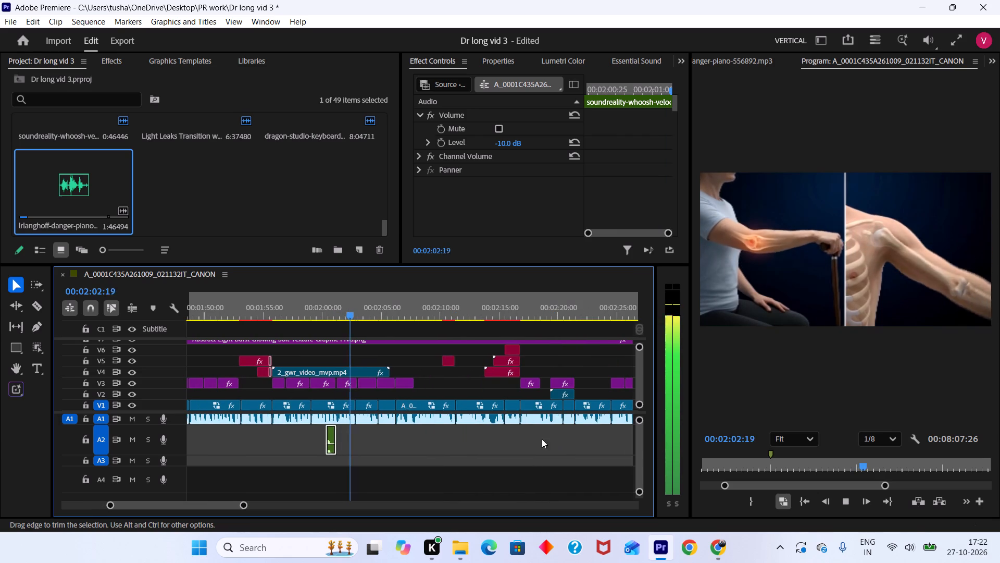
left_click_drag(332, 438, 510, 443)
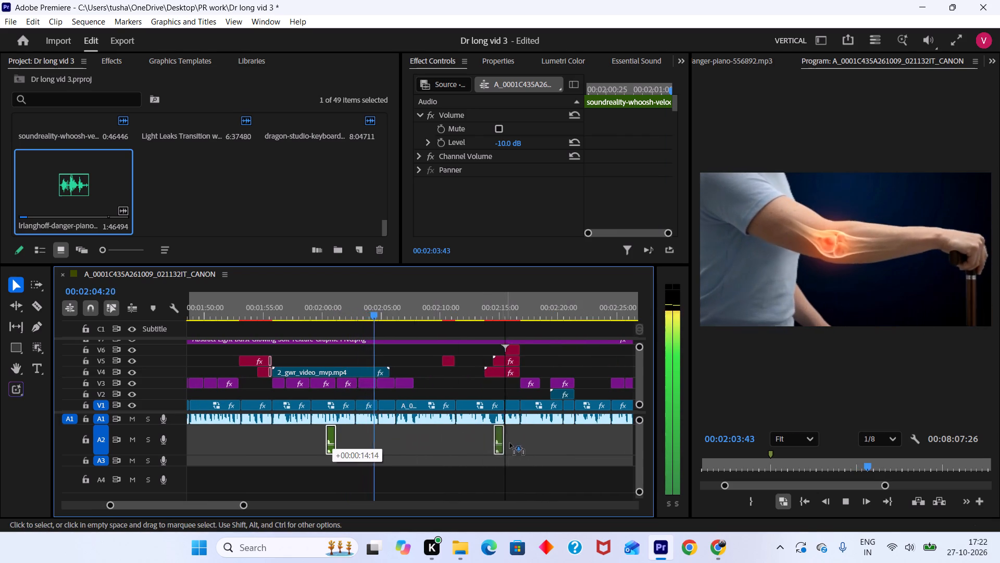
left_click_drag(510, 443, 524, 446)
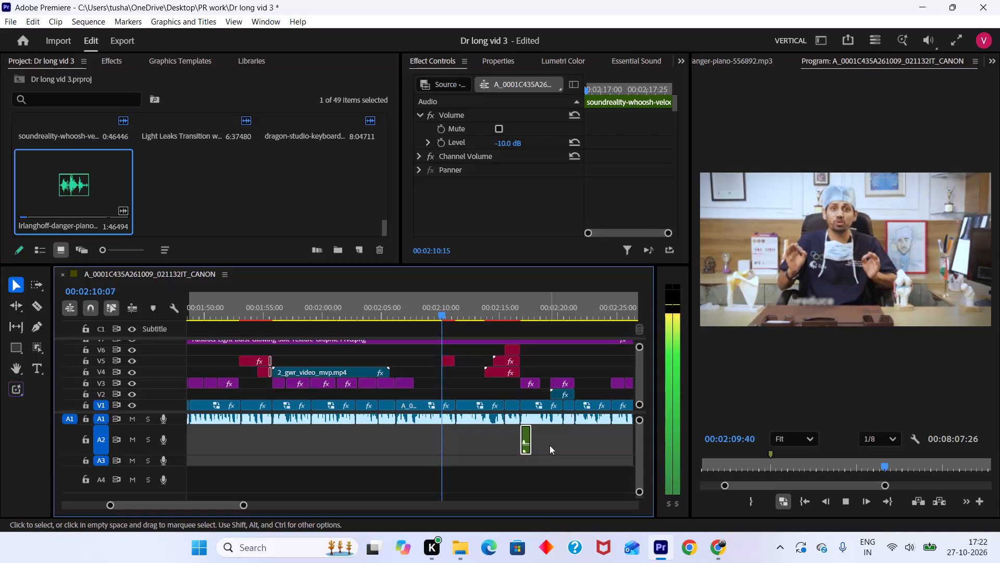
key("space")
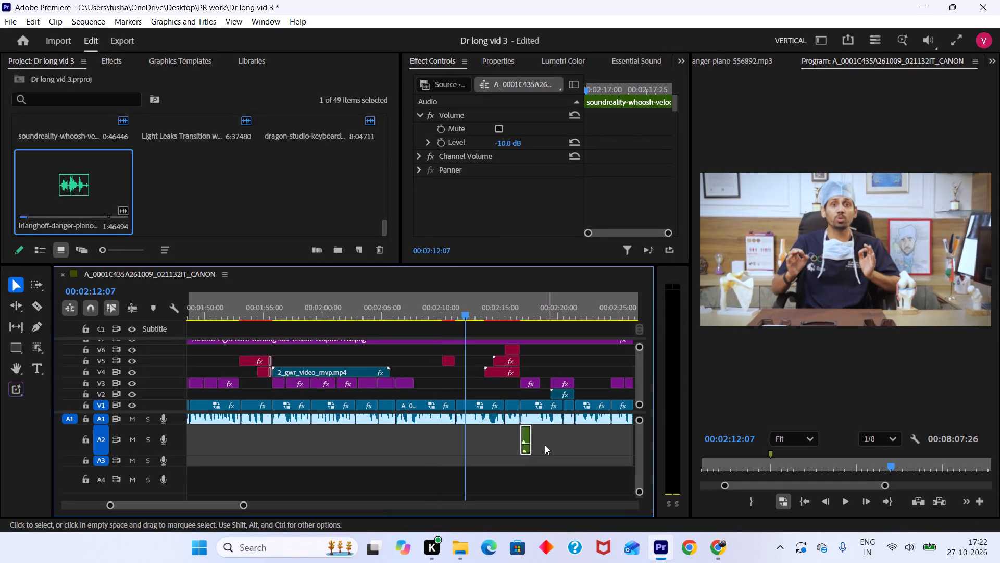
scroll(529, 436, "up", 5, "alt")
left_click_drag(527, 437, 411, 437)
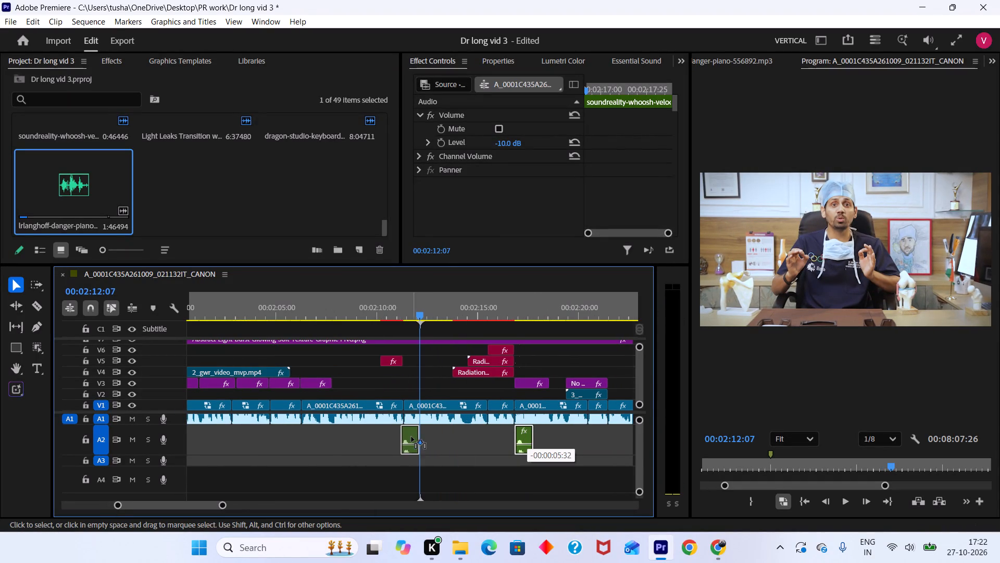
left_click_drag(411, 437, 416, 437)
Preview the cut and shift the soundreality whoosh slightly later on A2, starting it at about 00:02:11:25.
left_click_drag(415, 310, 402, 304)
key("space")
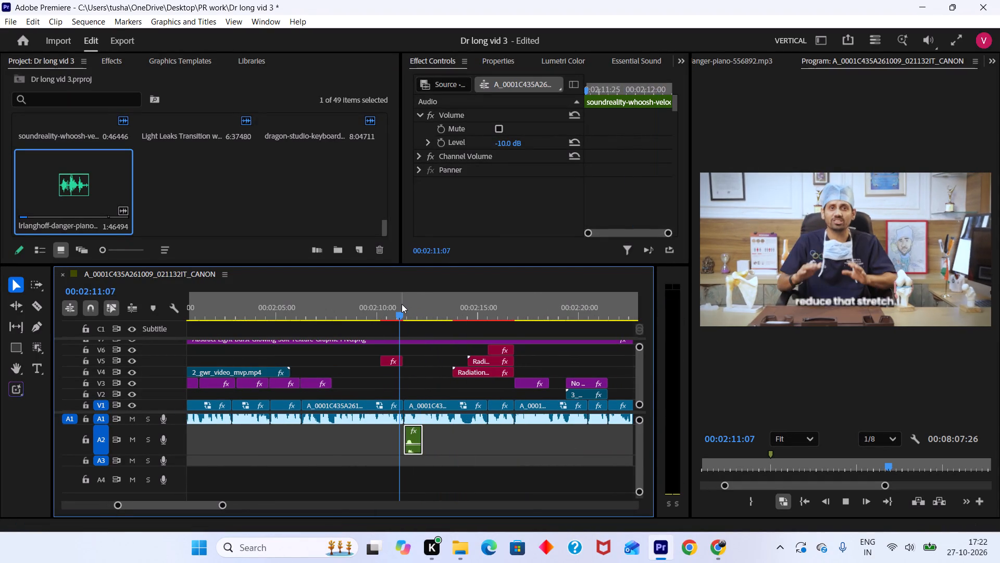
key("space")
scroll(438, 432, "up", 10, "alt")
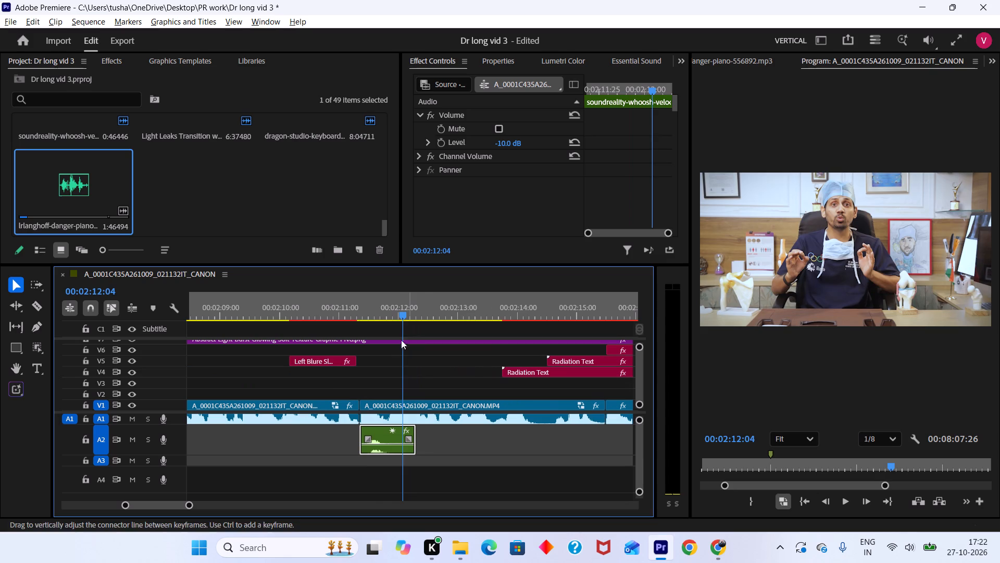
left_click_drag(396, 313, 363, 296)
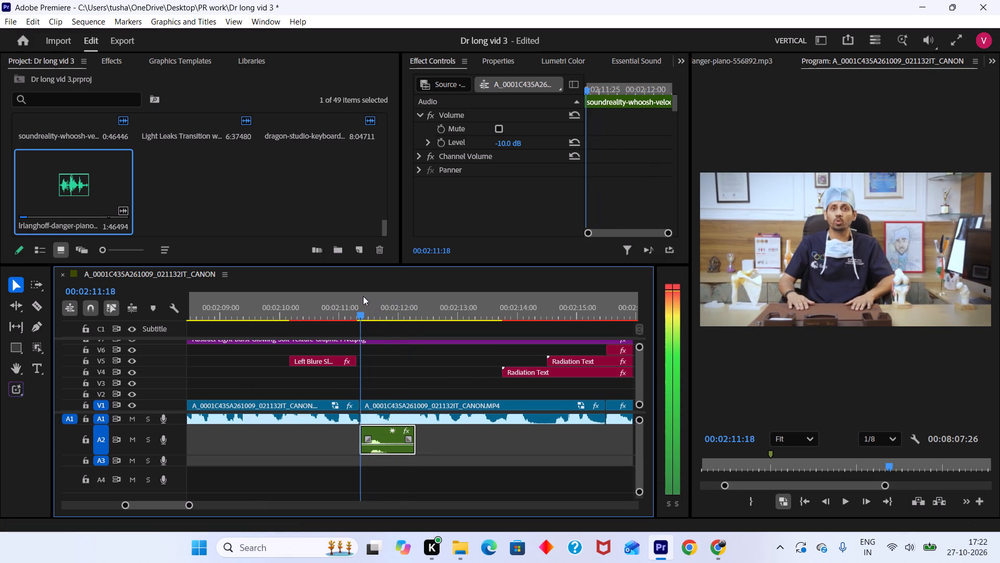
left_click_drag(363, 296, 383, 305)
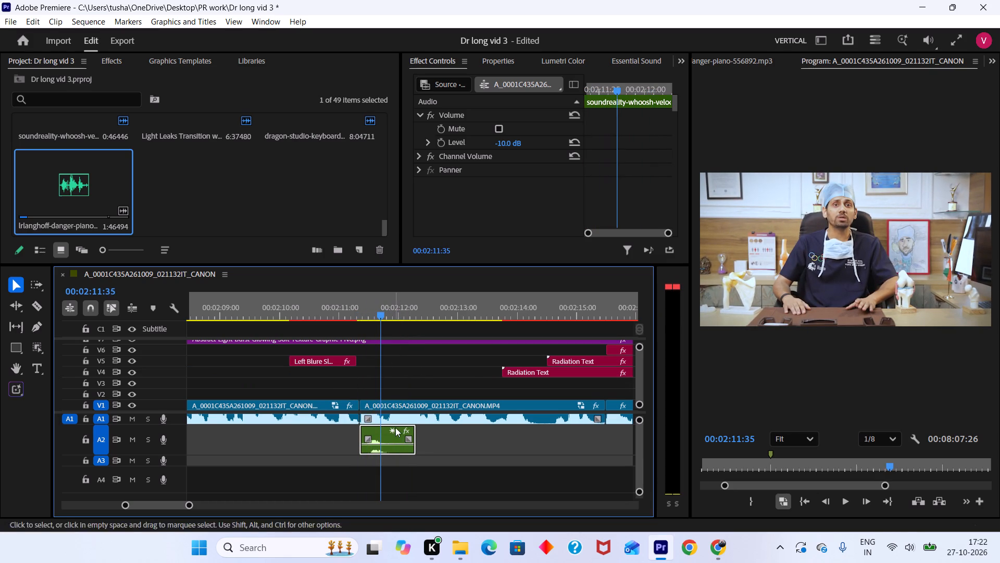
left_click_drag(392, 439, 401, 439)
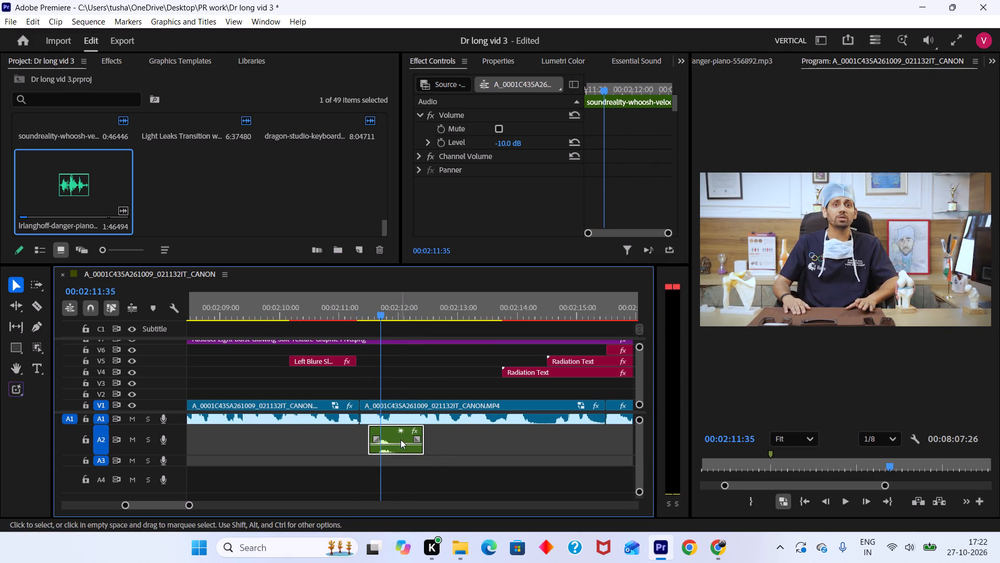
Play from about 00:02:11 to 00:02:18, replaying from 00:02:16, to check the whoosh timing and on-screen text.
left_click_drag(374, 317, 364, 313)
key("space")
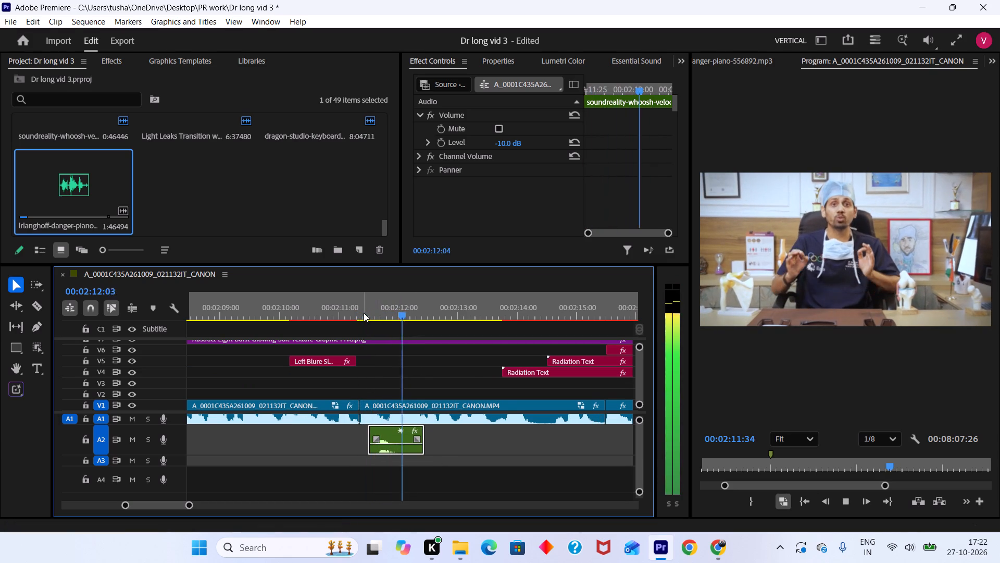
scroll(416, 404, "down", 18, "alt")
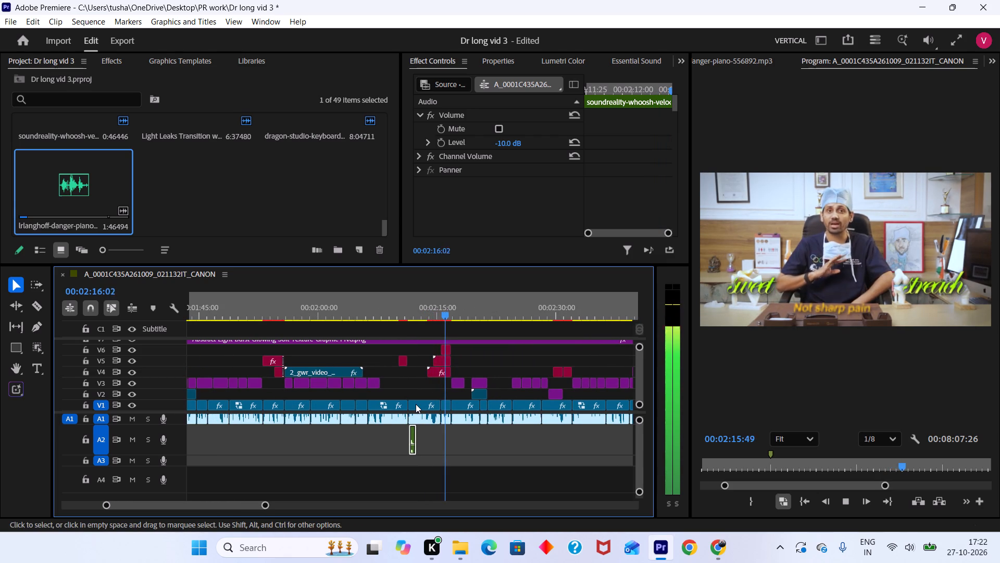
key("space")
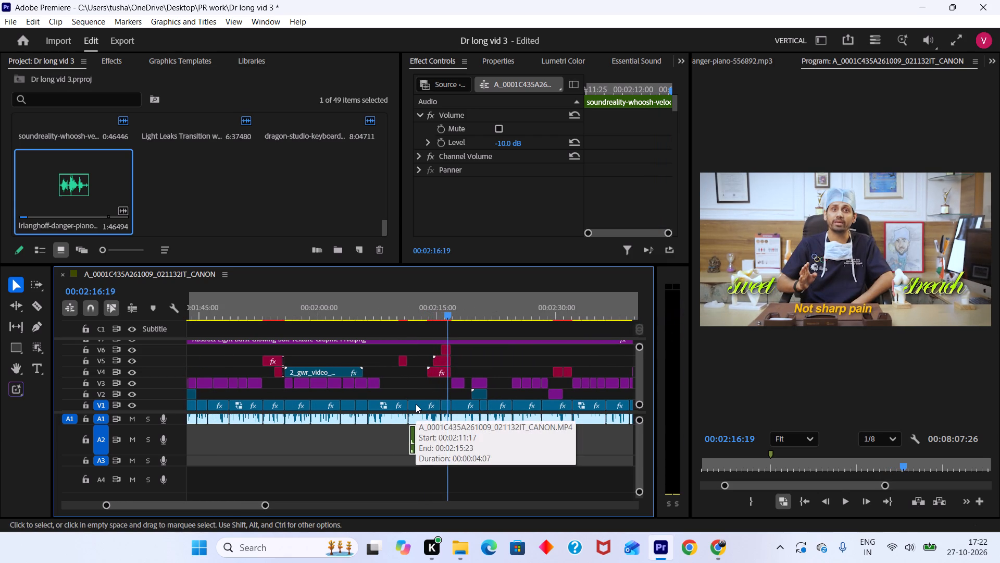
key("space")
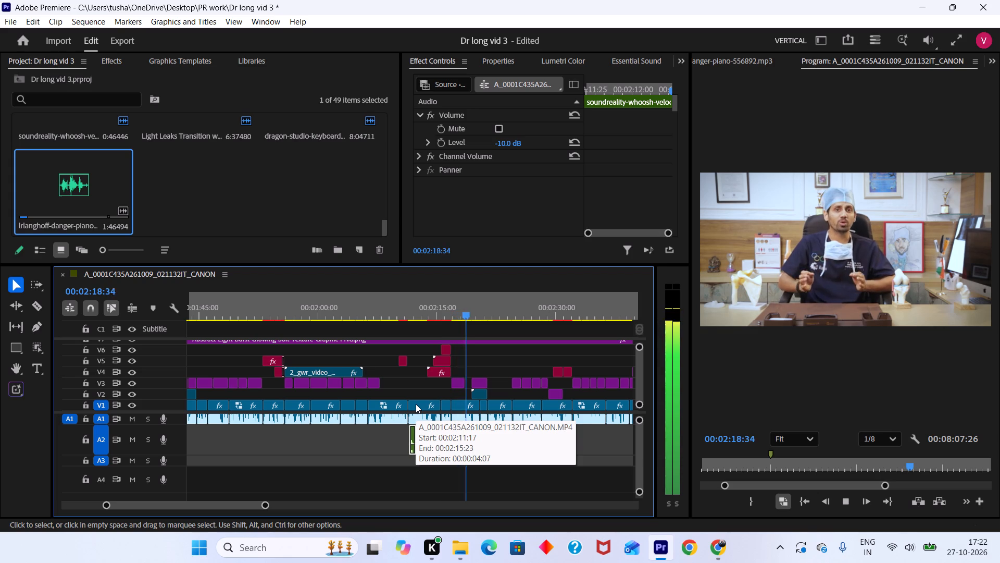
key("space")
left_click_drag(462, 317, 446, 311)
key("space")
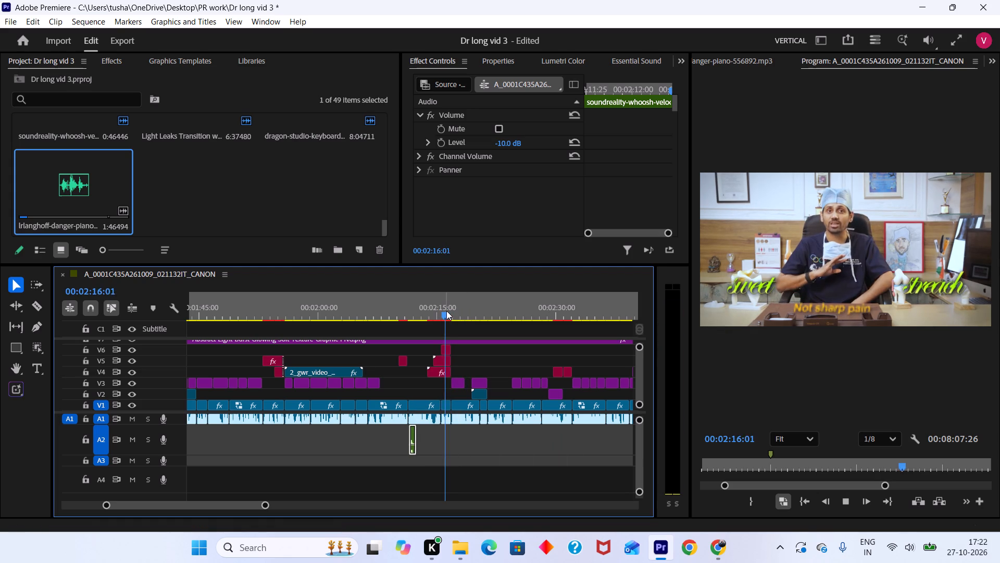
key("space")
Delete the stray "So the rose." caption on V3 at about 00:02:17 and briefly play that spot.
scroll(492, 385, "up", 4, "alt")
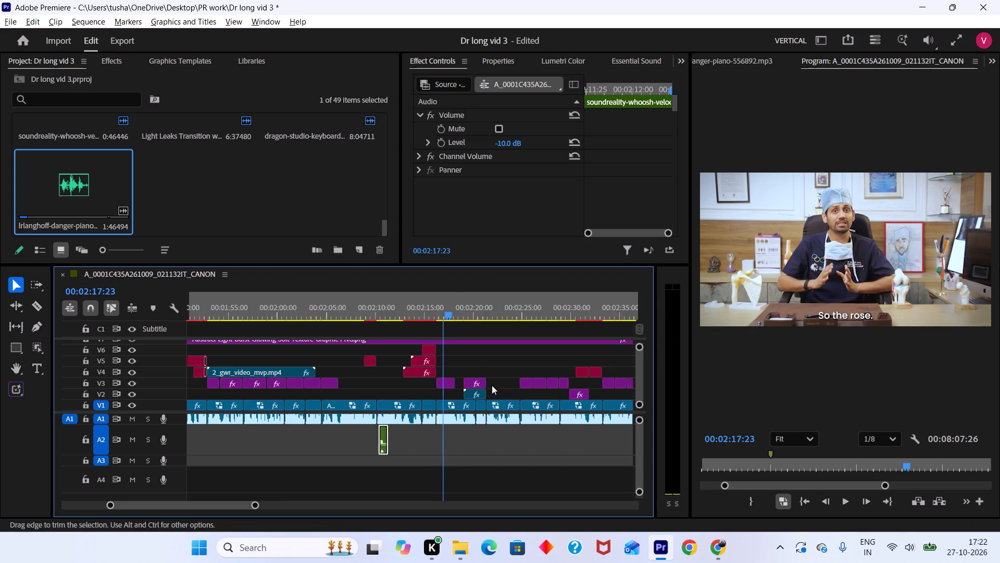
scroll(454, 406, "up", 4, "alt")
left_click(442, 381)
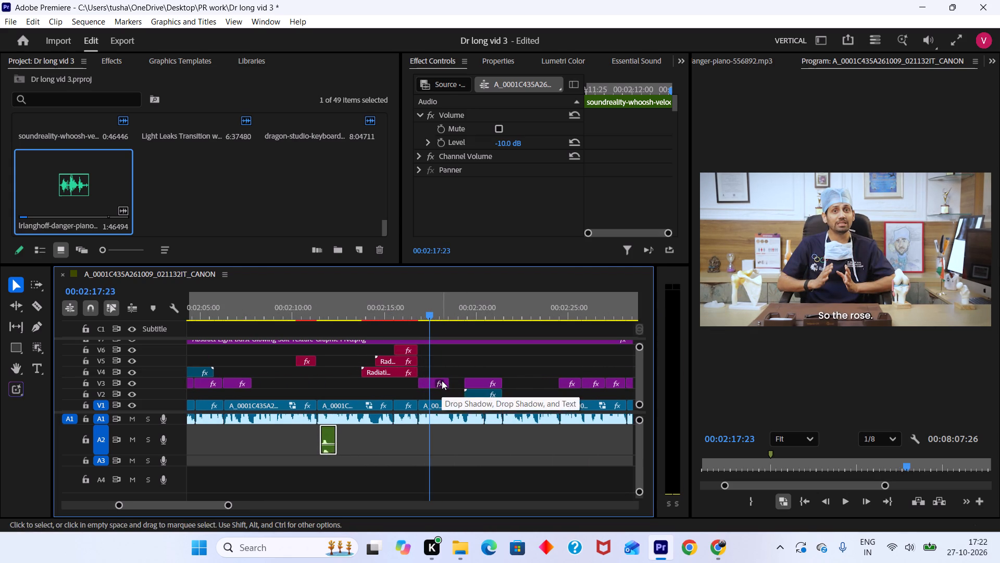
left_click(442, 381)
key("Delete")
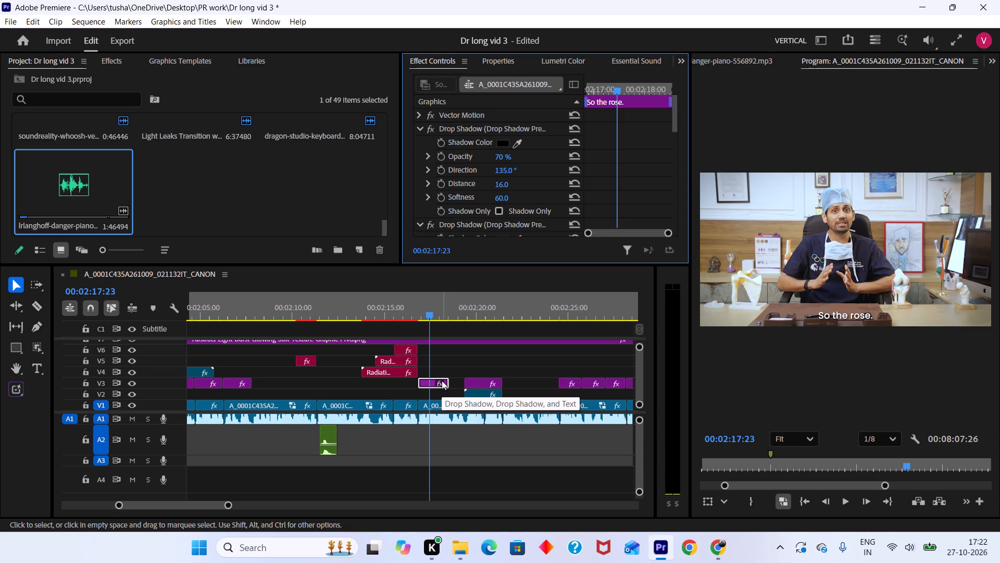
key("Delete")
left_click_drag(441, 374, 434, 390)
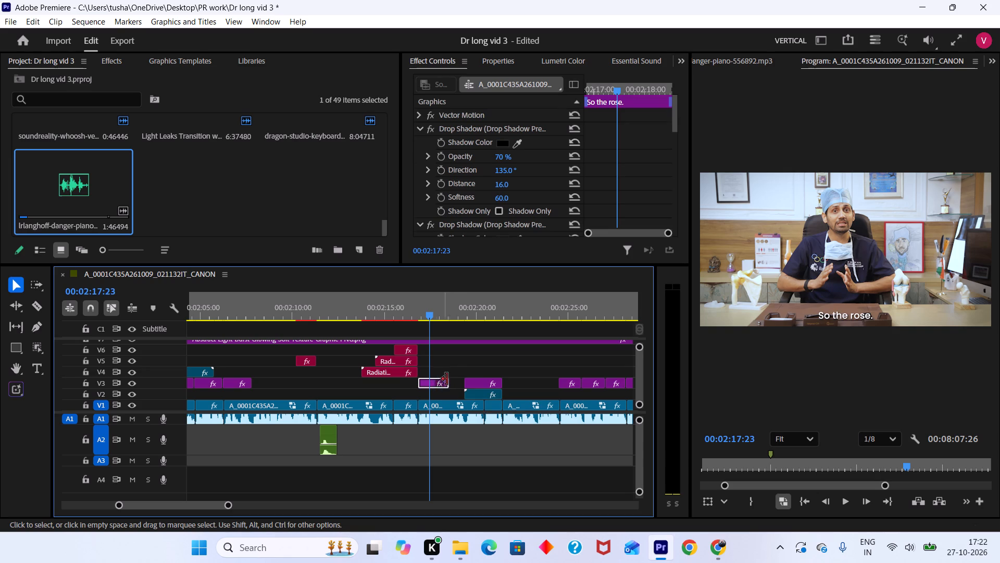
key("Delete")
key("space")
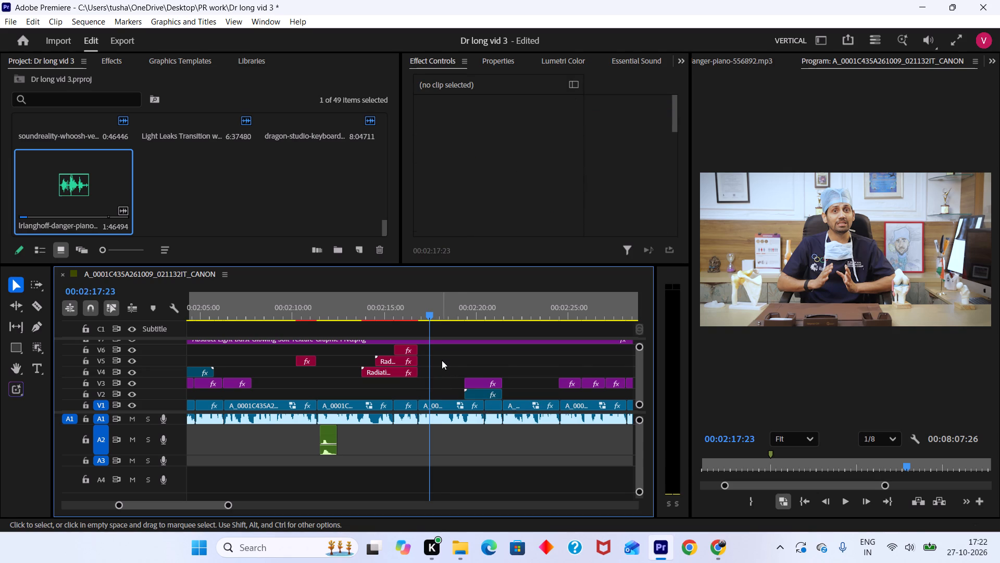
key("space")
Keyframe the V1 talking clip's Scale from 100 at its start, 00:02:16:41, to 107 at its end, 00:02:20:21.
left_click(450, 406)
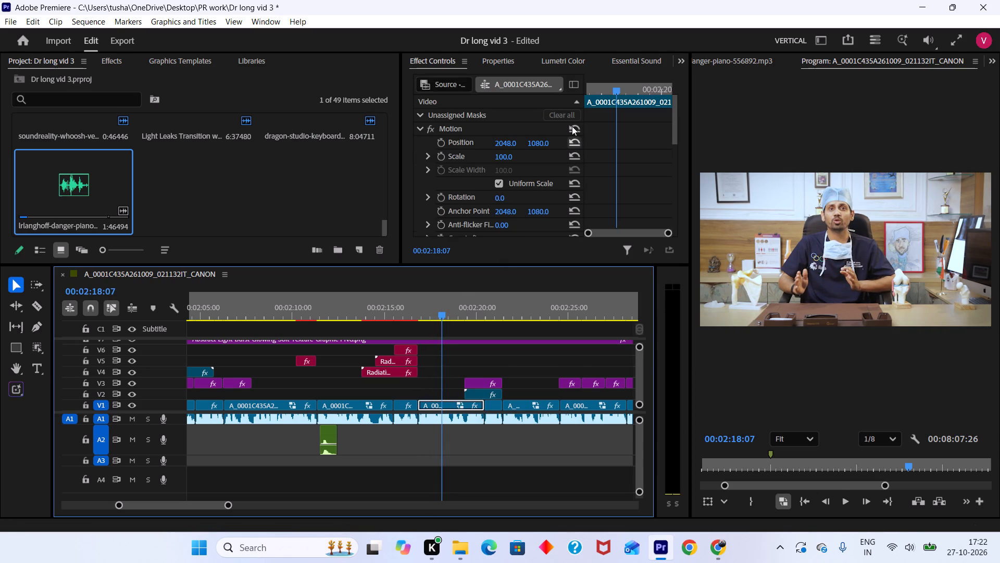
left_click_drag(605, 89, 583, 148)
left_click(438, 160)
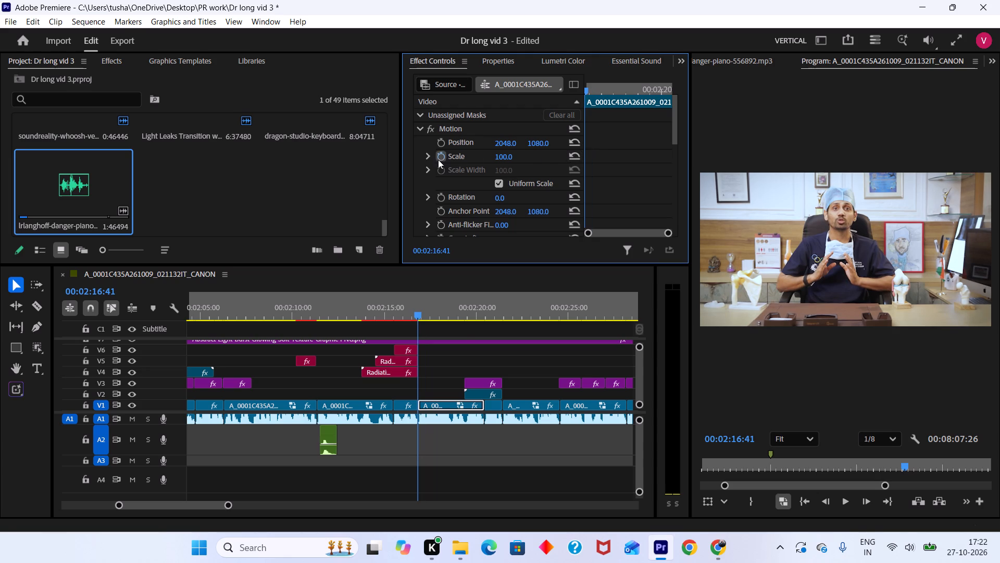
left_click_drag(597, 81, 709, 124)
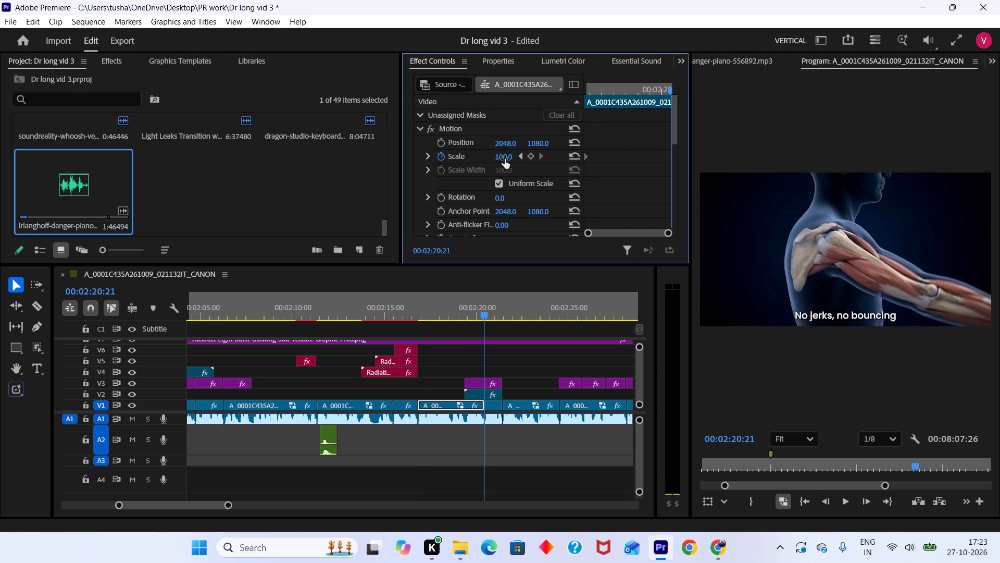
left_click(503, 157)
type("107")
key("Return")
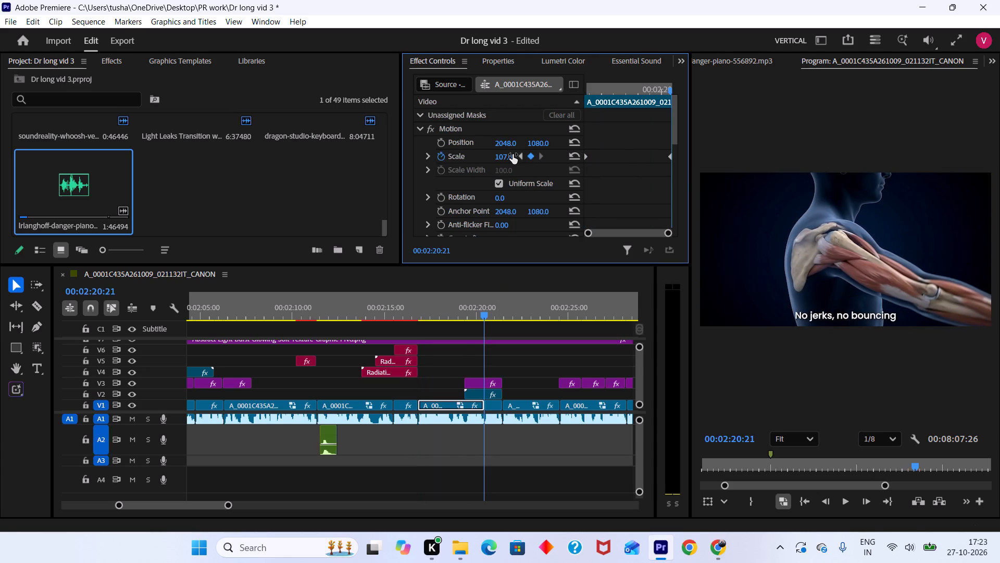
Play from about 00:02:18 to 00:02:25, replaying from about 00:02:21, to check the zoom and following captions.
left_click_drag(480, 316, 440, 307)
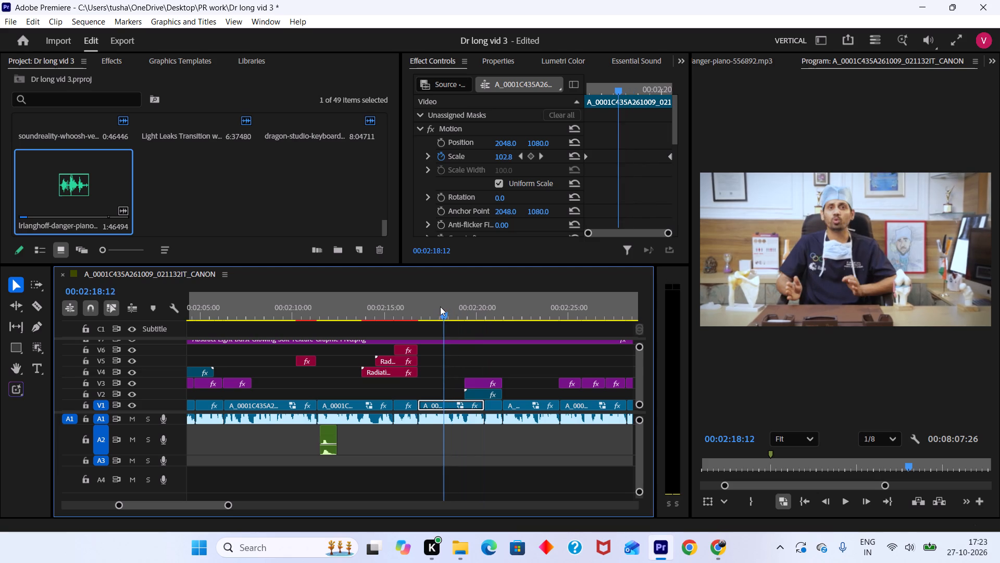
key("space")
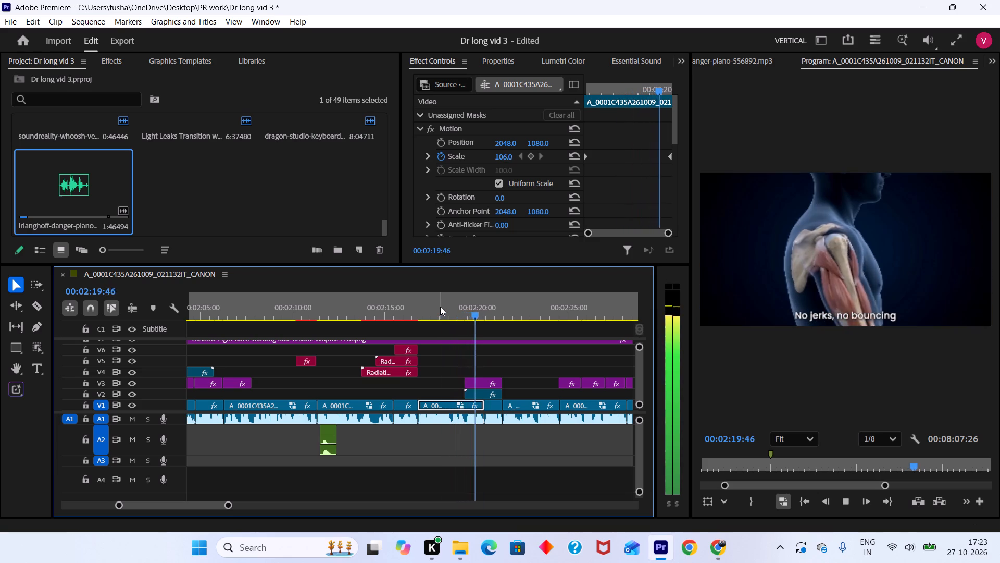
scroll(442, 317, "down", 3)
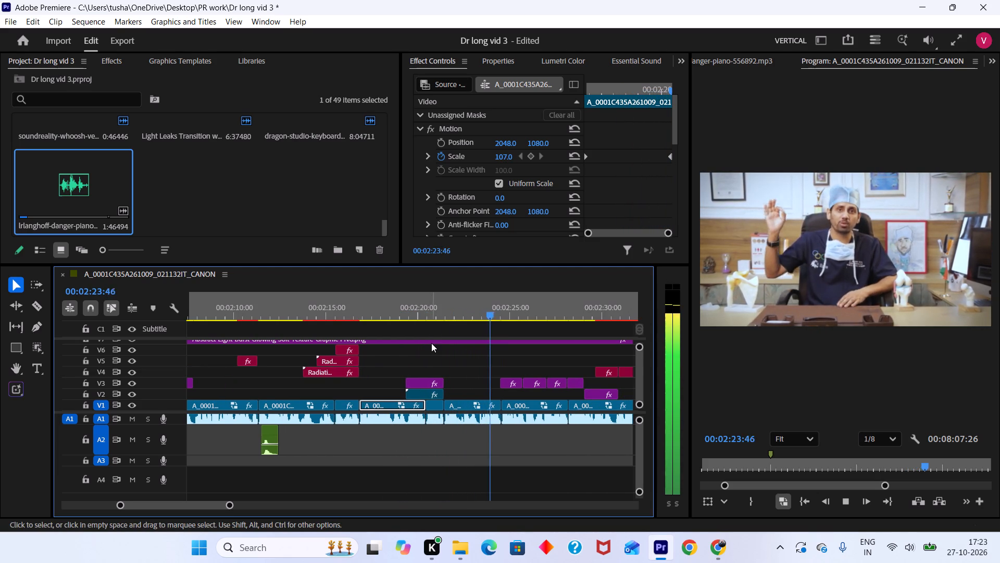
scroll(479, 351, "down", 3)
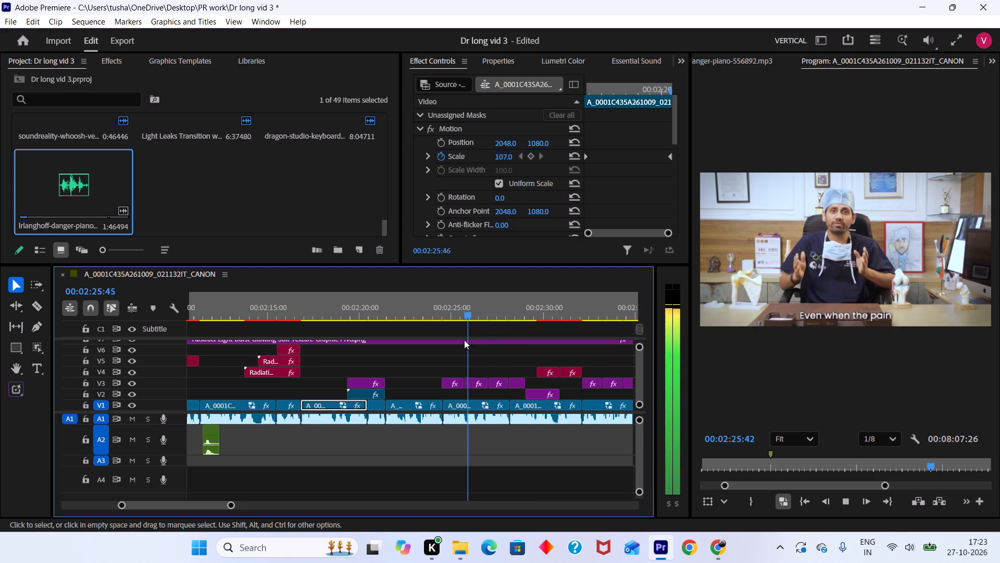
left_click_drag(460, 314, 377, 335)
key("space")
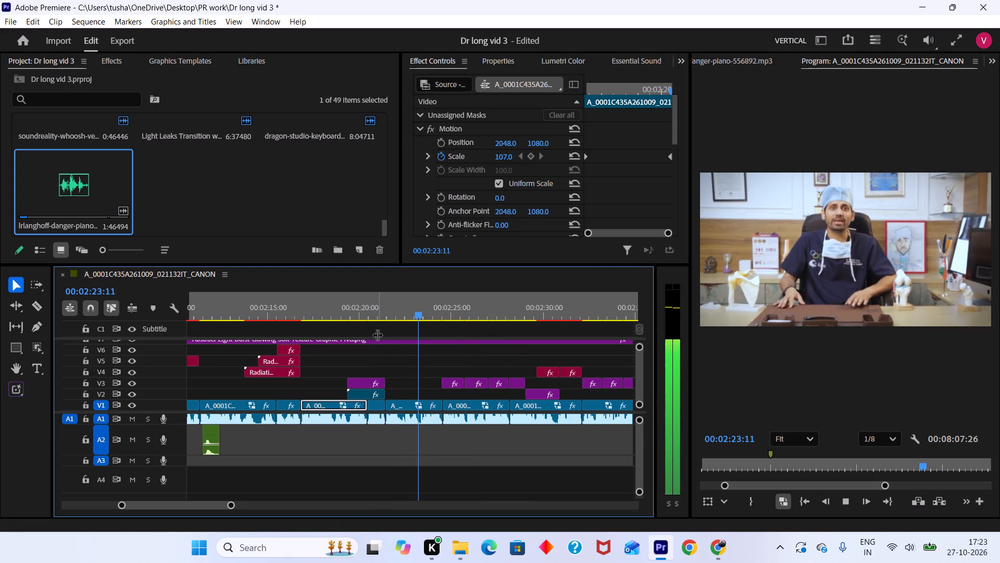
key("space")
Copy the "pendulum exercise" Up Blure Slide title from V4 at 00:02:30 into the V3 gap at about 00:02:22:25.
left_click_drag(540, 297, 548, 321)
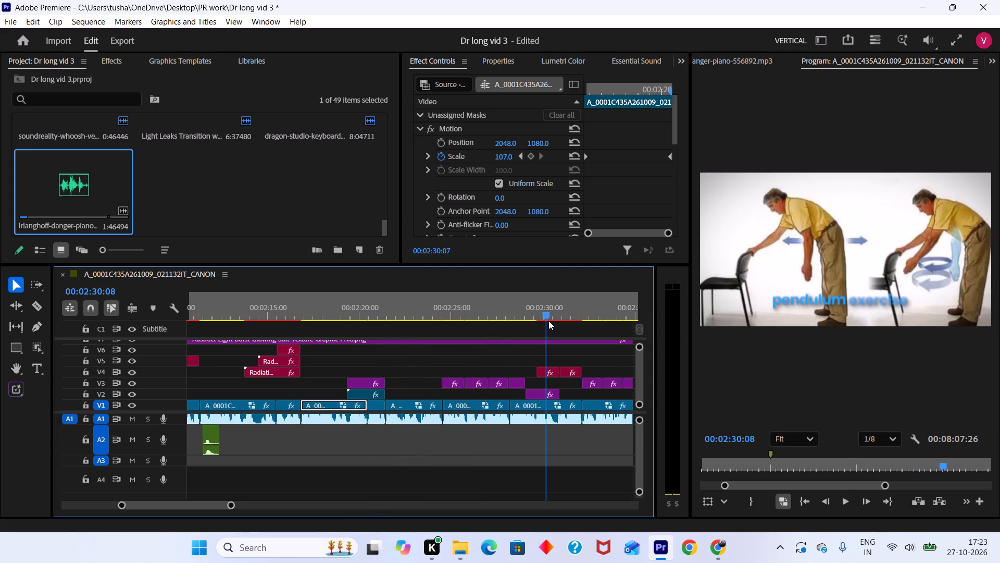
left_click_drag(548, 321, 550, 322)
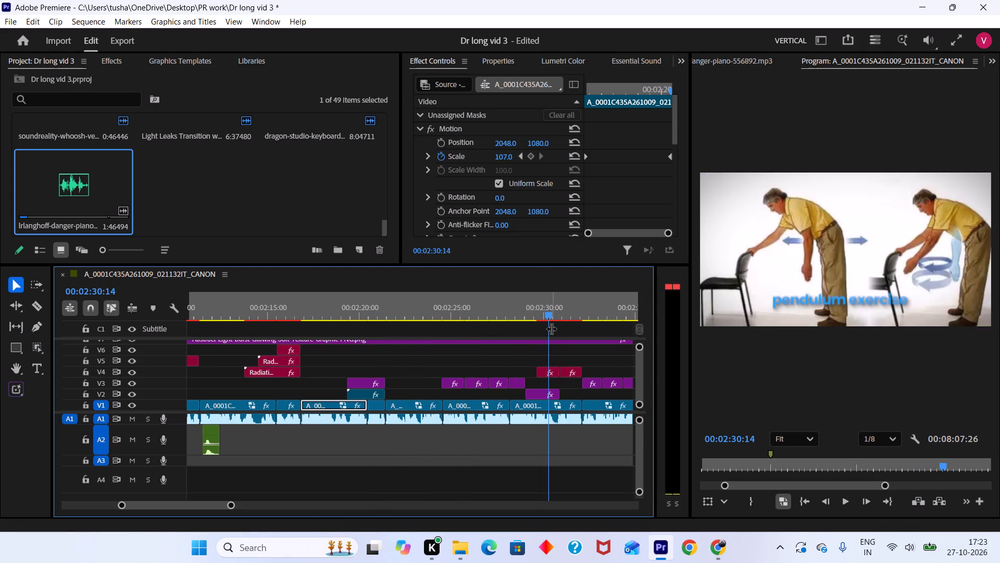
left_click(551, 369)
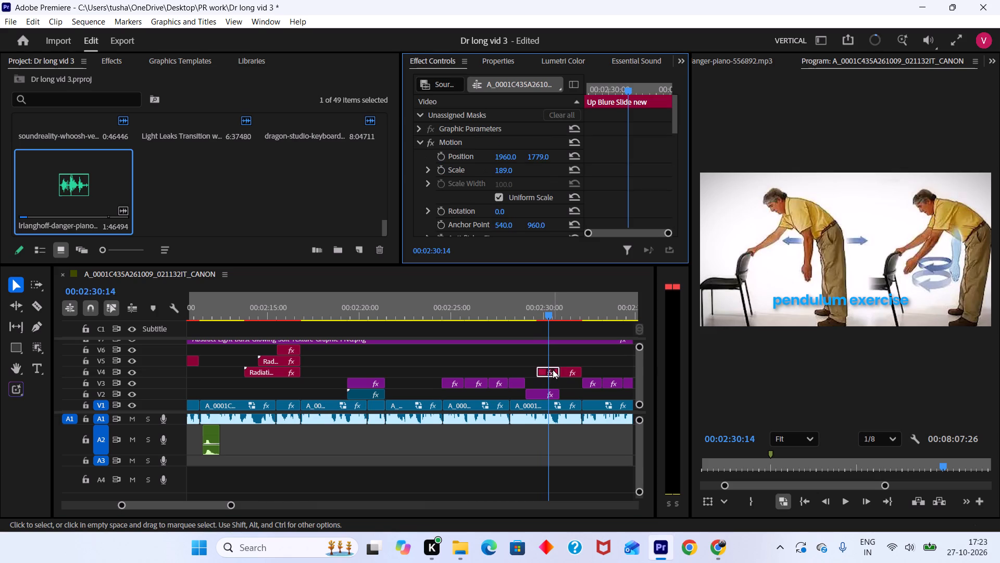
left_click_drag(553, 370, 422, 383, "alt")
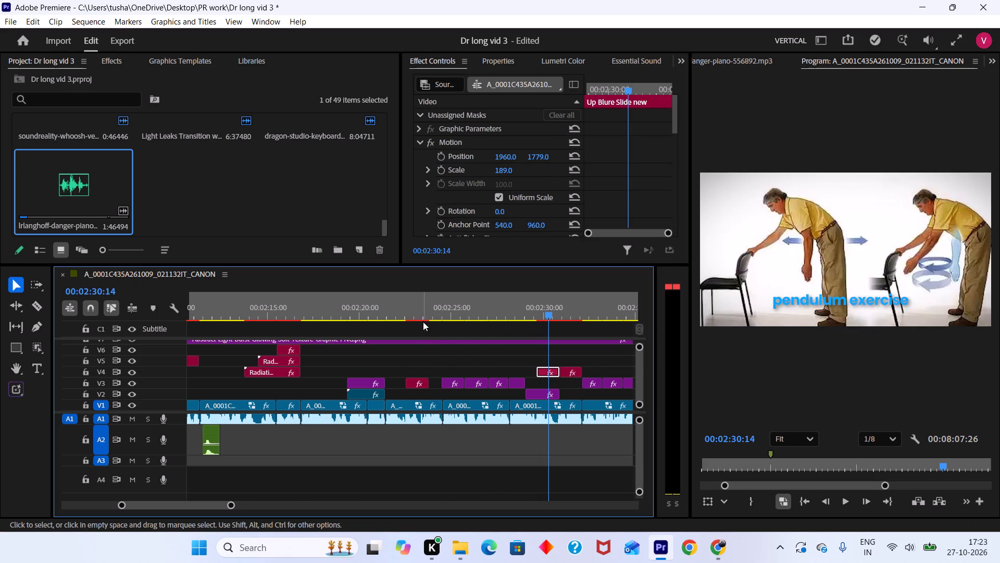
Change the copied V3 title's text to "Exercise No. 1".
left_click_drag(427, 308, 420, 307)
left_click(421, 383)
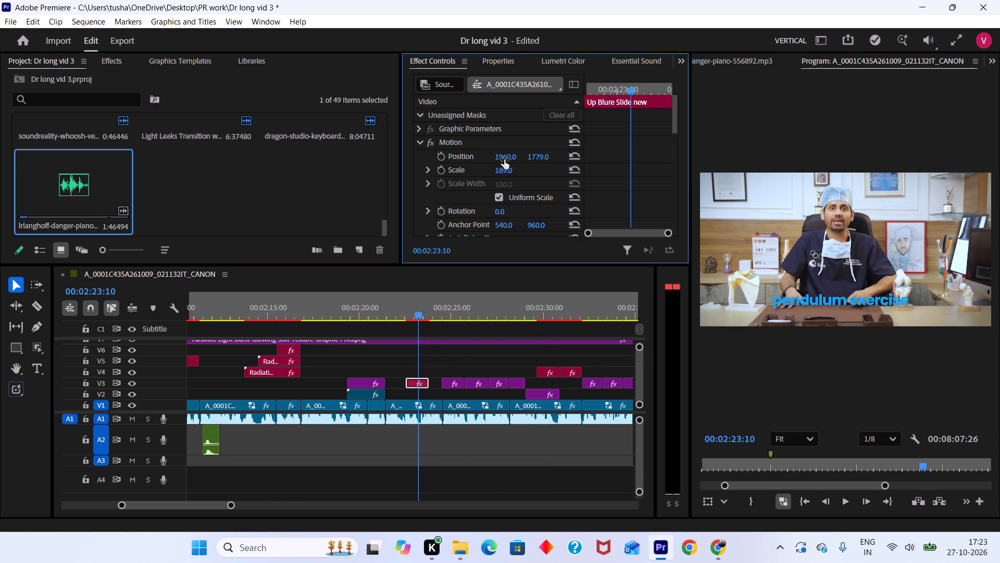
left_click(506, 64)
left_click_drag(506, 137, 395, 150)
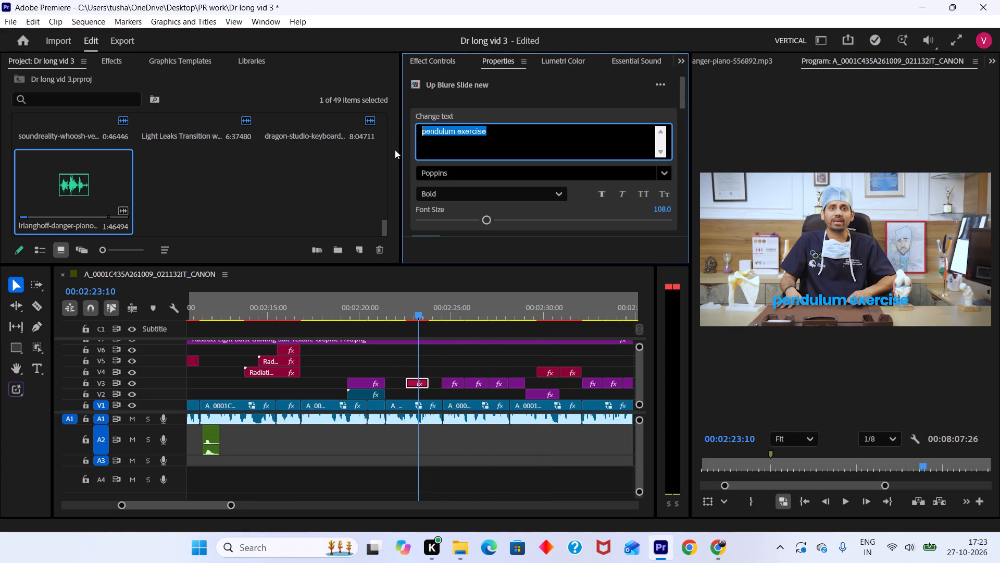
key("e")
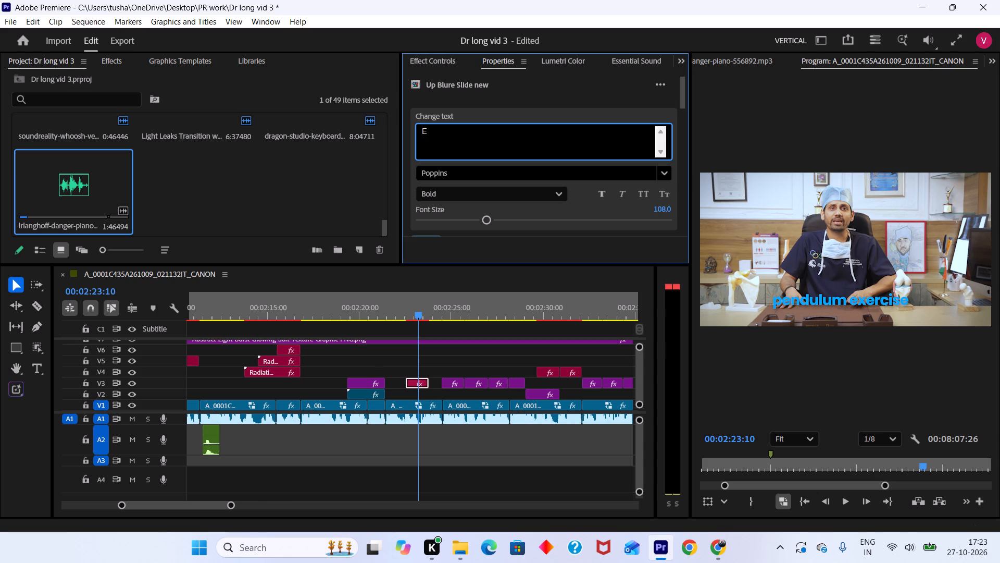
type("xercise")
key("space")
key("comma")
key("BackSpace")
type(". 1")
Preview the "Exercise No. 1" title and shift it later on V3 so it ends where "The safest" caption starts, replaying the result.
left_click_drag(413, 314, 409, 312)
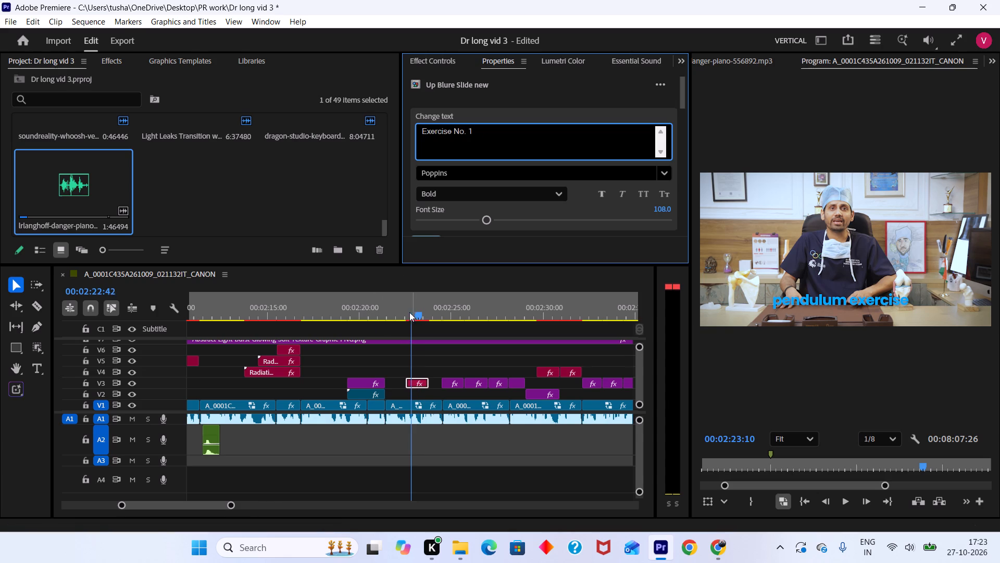
left_click_drag(409, 312, 389, 304)
key("space")
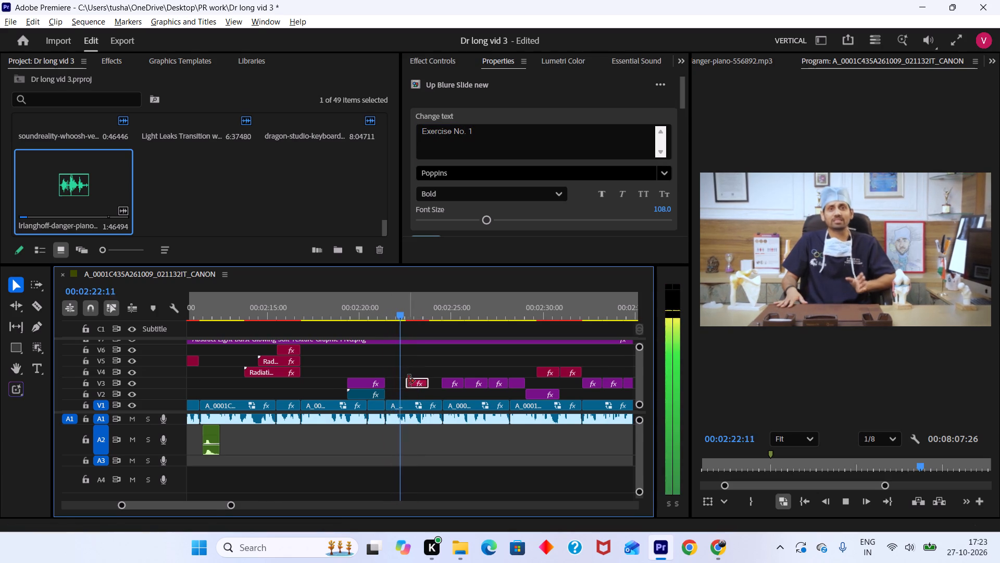
scroll(408, 381, "up", 10, "alt")
key("space")
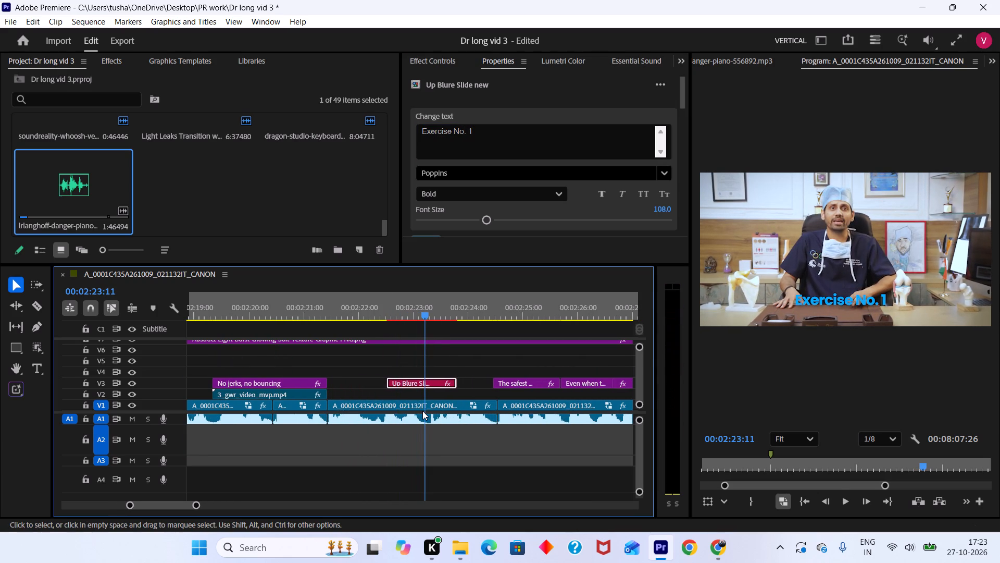
key("space")
key("space")
left_click_drag(415, 384, 449, 386)
left_click_drag(445, 312, 402, 297)
key("space")
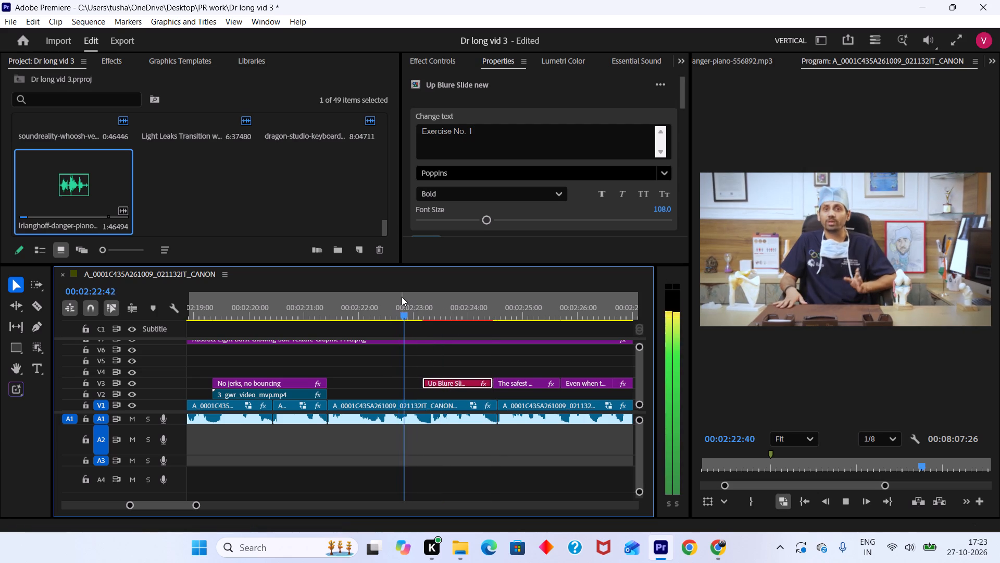
key("space")
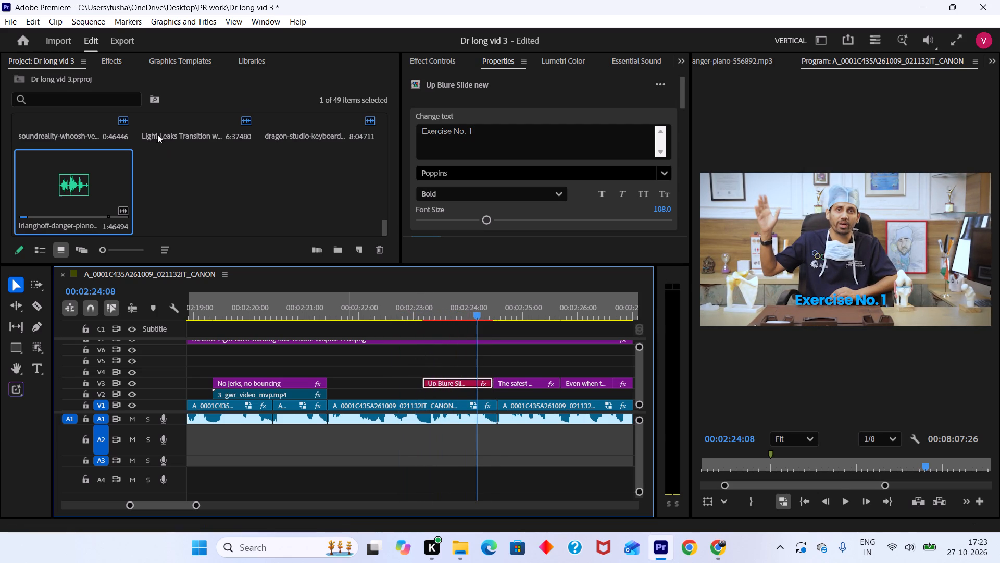
Apply the Drop Shadow Preset to the "Exercise No. 1" title on V3.
left_click(111, 62)
left_click(12, 105)
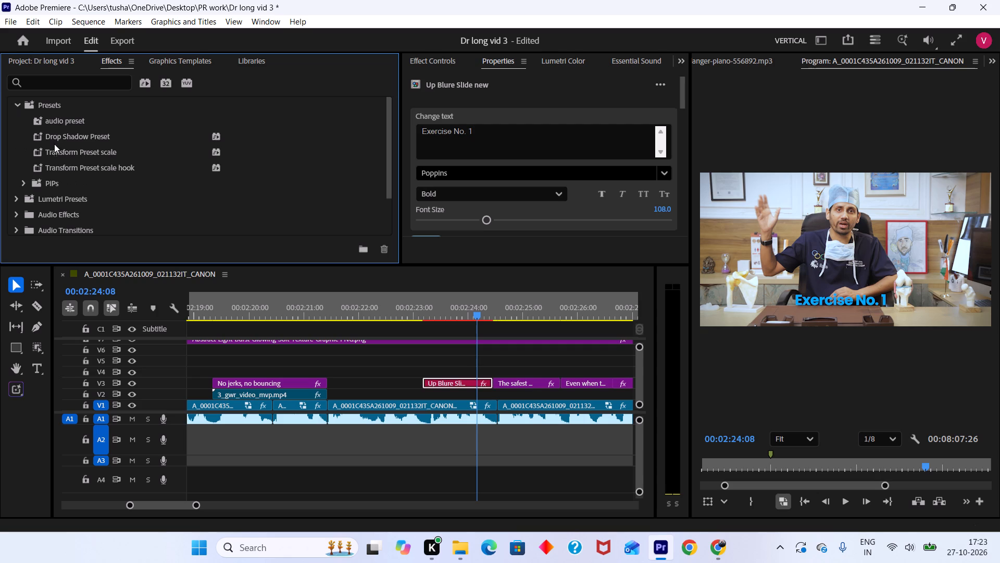
left_click(57, 134)
left_click_drag(68, 137, 431, 379)
Play back the "Exercise No. 1" title and the captions and pendulum exercise graphic that follow, through about 00:02:35.
left_click_drag(438, 309, 407, 297)
key("space")
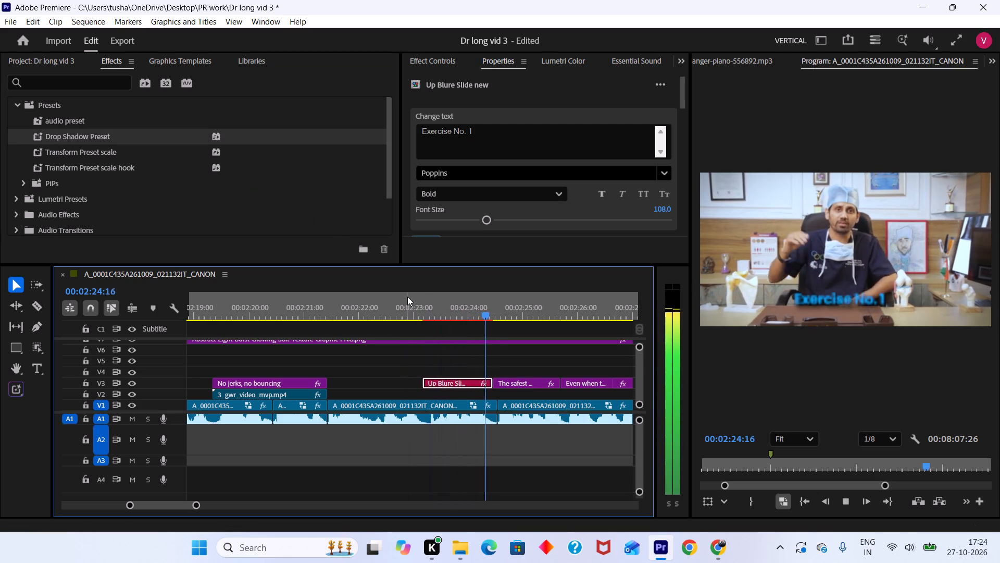
scroll(423, 336, "down", 3)
scroll(423, 336, "down", 9, "alt")
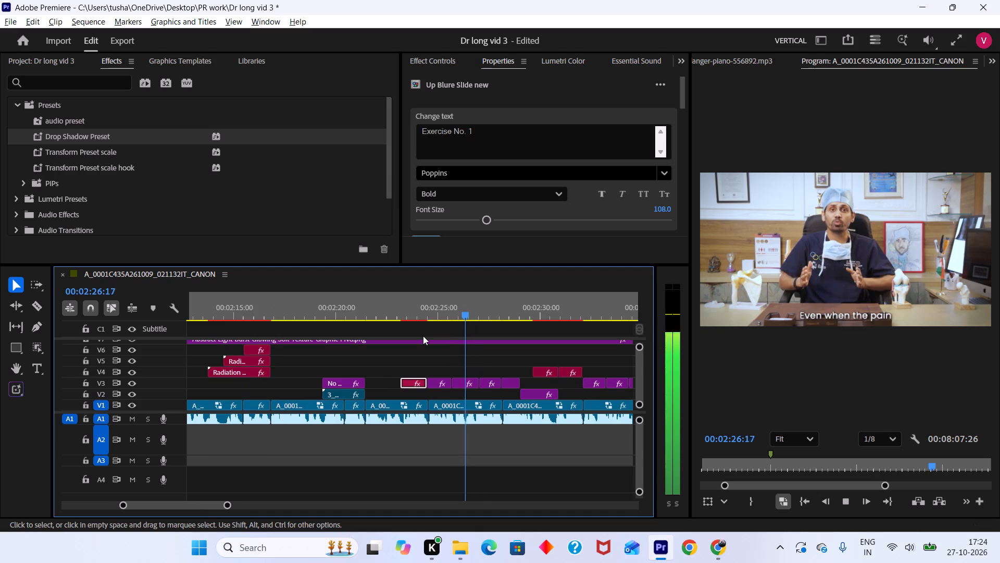
scroll(423, 336, "down", 4, "alt")
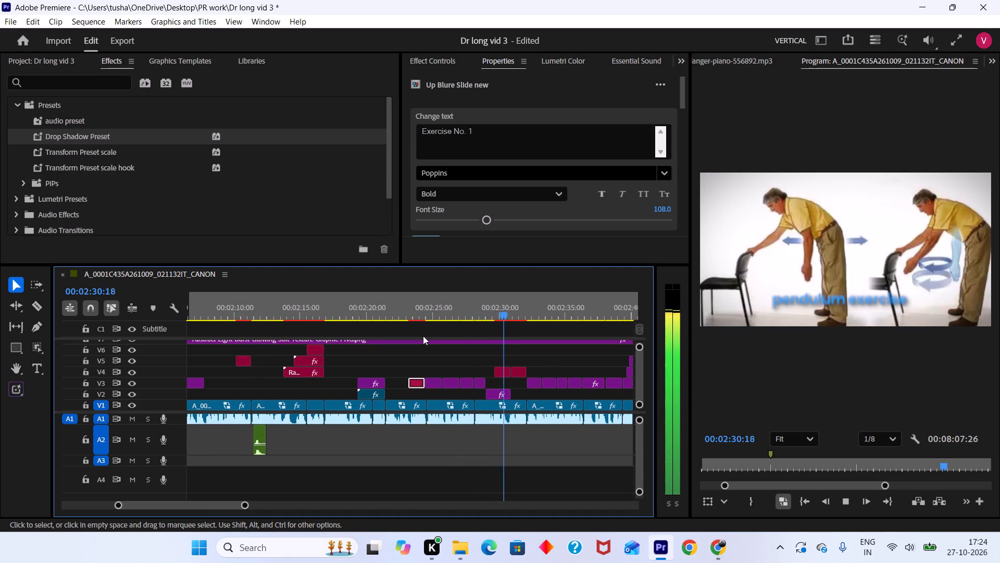
key("space")
key("space")
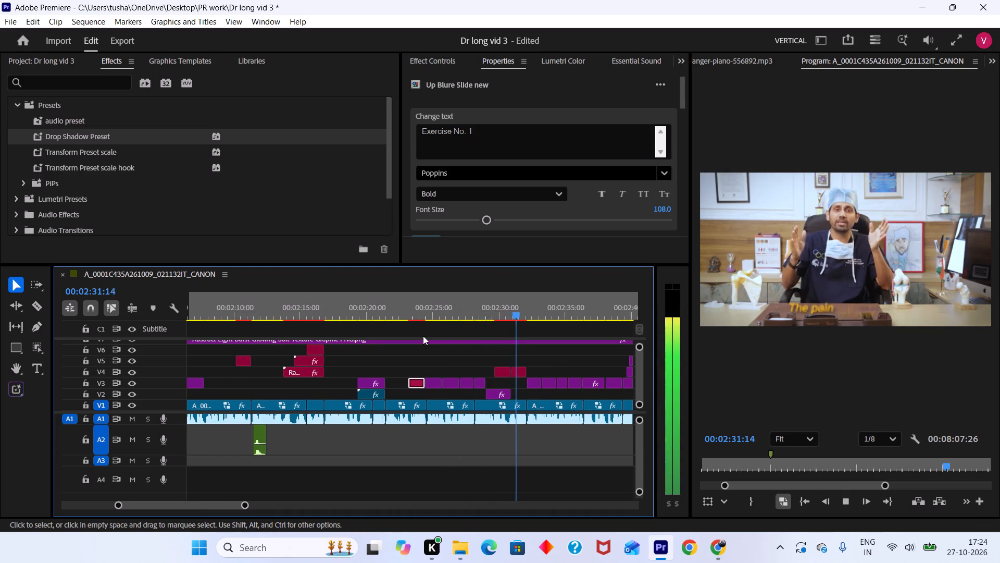
scroll(423, 336, "down", 1)
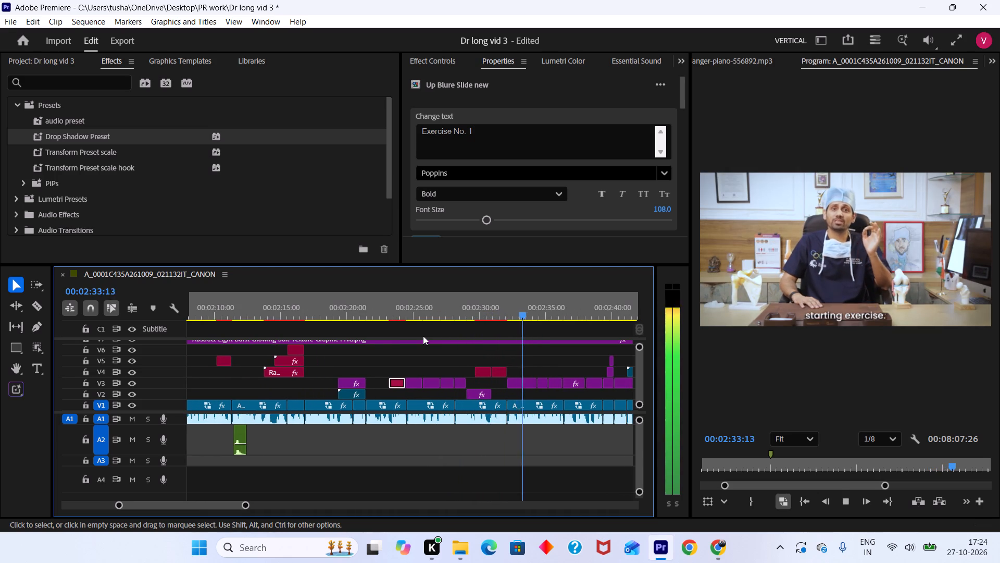
scroll(423, 336, "down", 7, "alt")
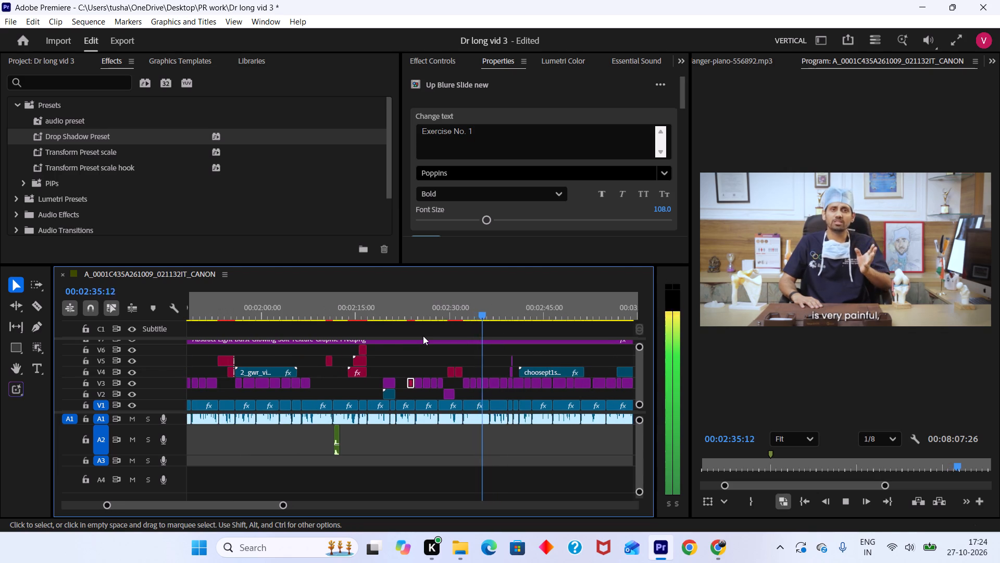
Save the project.
key("ctrl+s")
Review the pendulum instructions to about 00:02:55, and check the "kaise karna hai" captions near 00:02:39.
key("space")
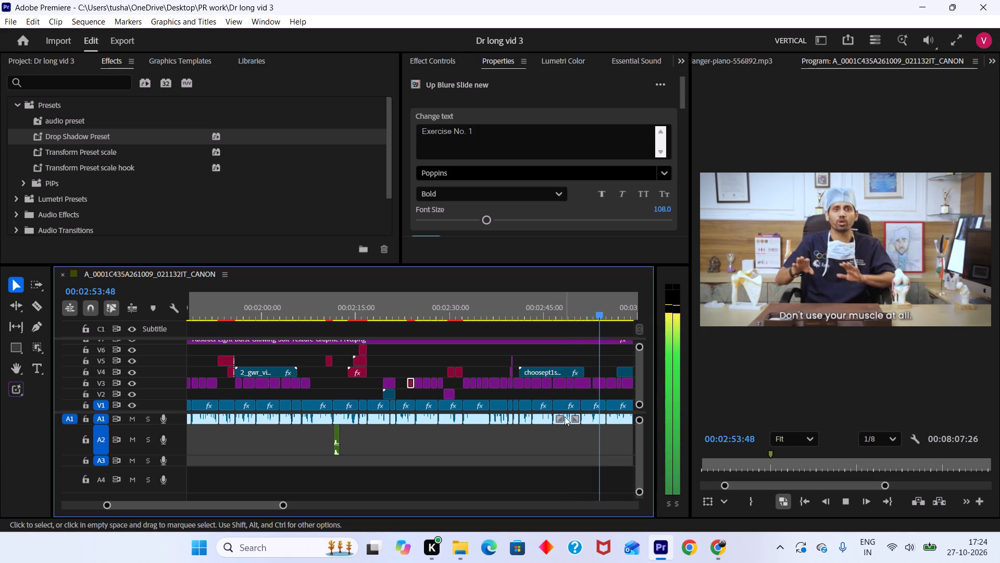
scroll(565, 417, "down", 1)
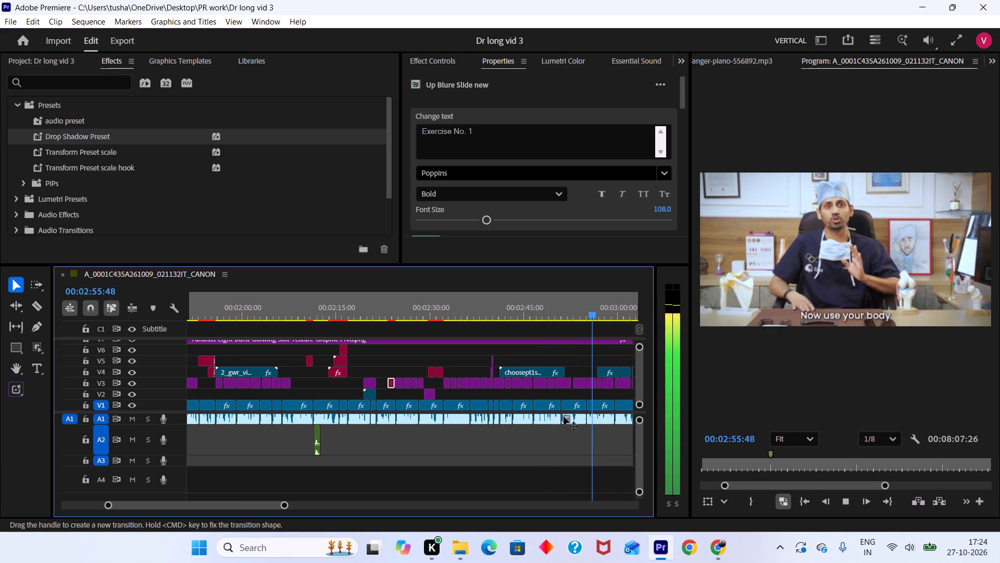
key("space")
left_click_drag(552, 315, 529, 305)
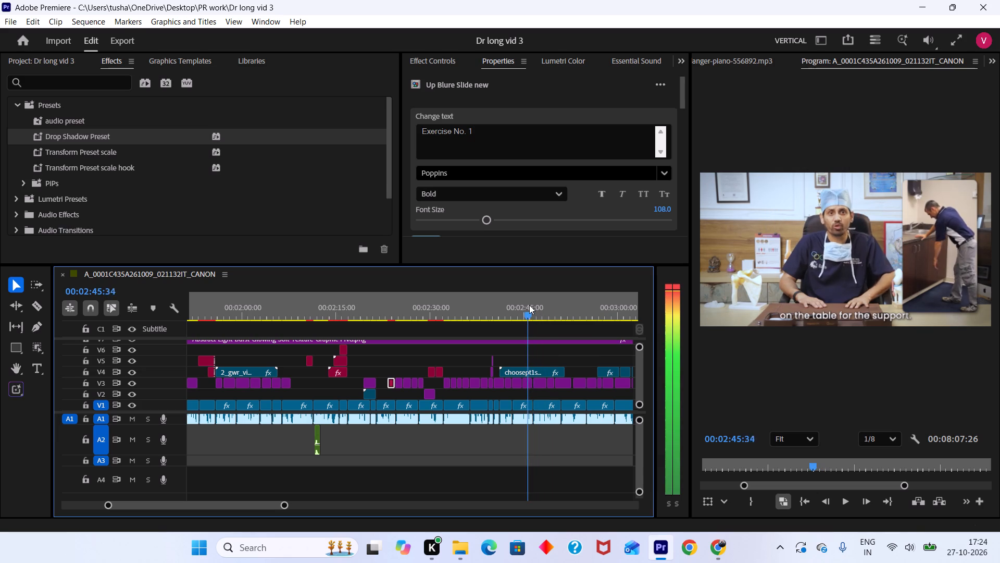
left_click_drag(529, 305, 508, 296)
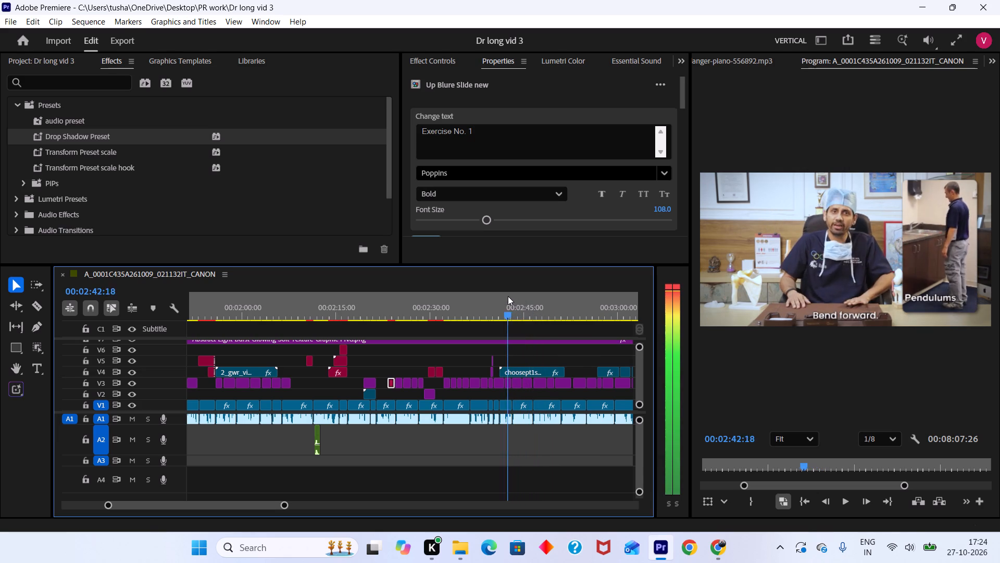
left_click_drag(508, 296, 486, 288)
key("space")
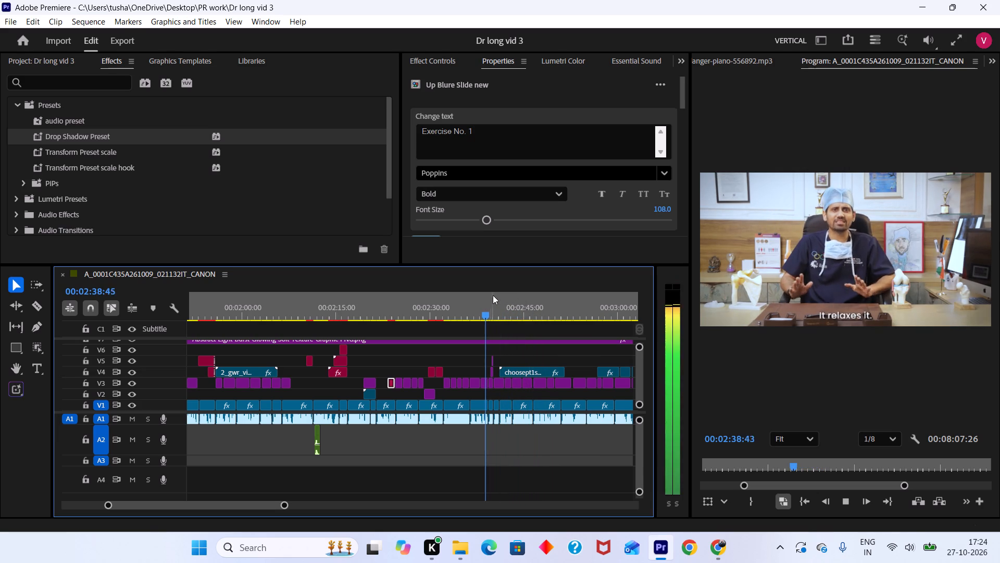
left_click_drag(504, 302, 495, 303)
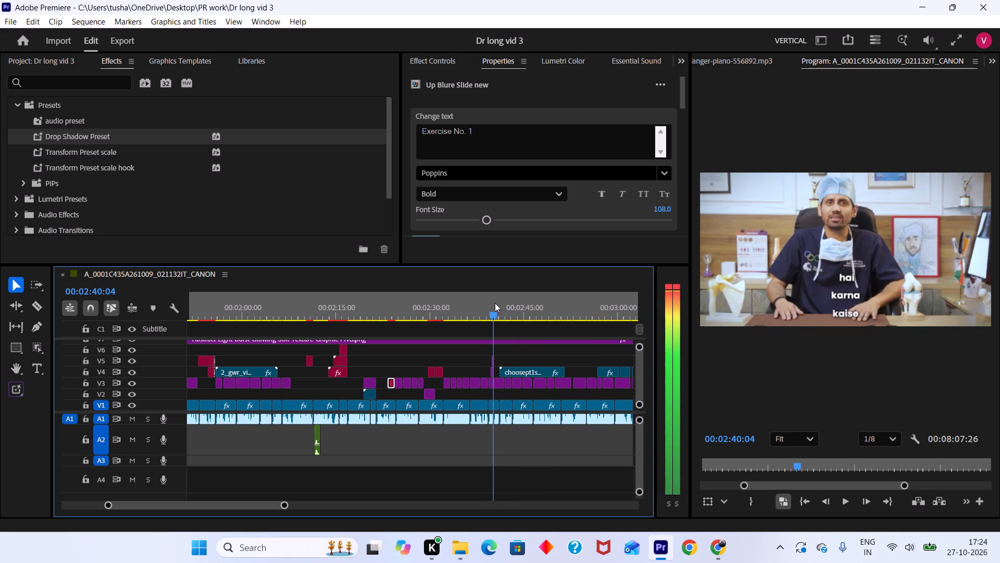
left_click_drag(495, 303, 488, 301)
key("space")
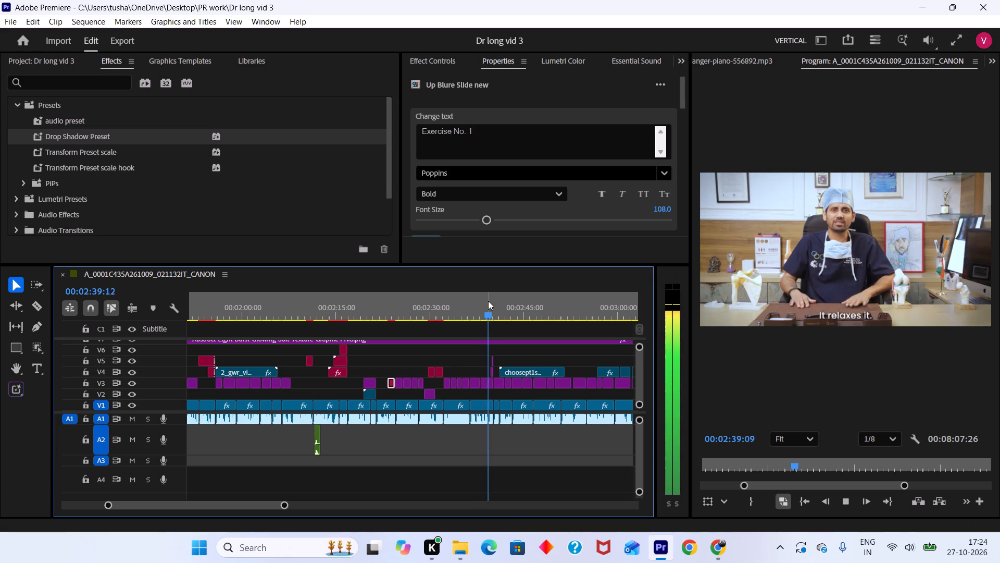
key("space")
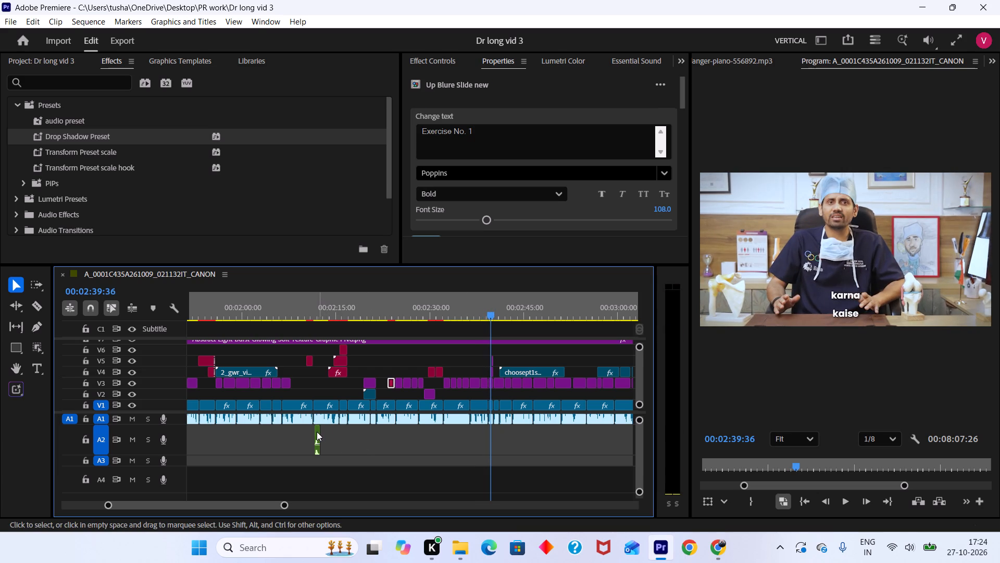
Copy the whoosh on A2 from about 00:02:12 to the "kaise karna hai" captions at about 00:02:39 and preview it.
left_click(317, 432)
left_click_drag(317, 432, 490, 439, "alt")
scroll(493, 443, "up", 18, "alt")
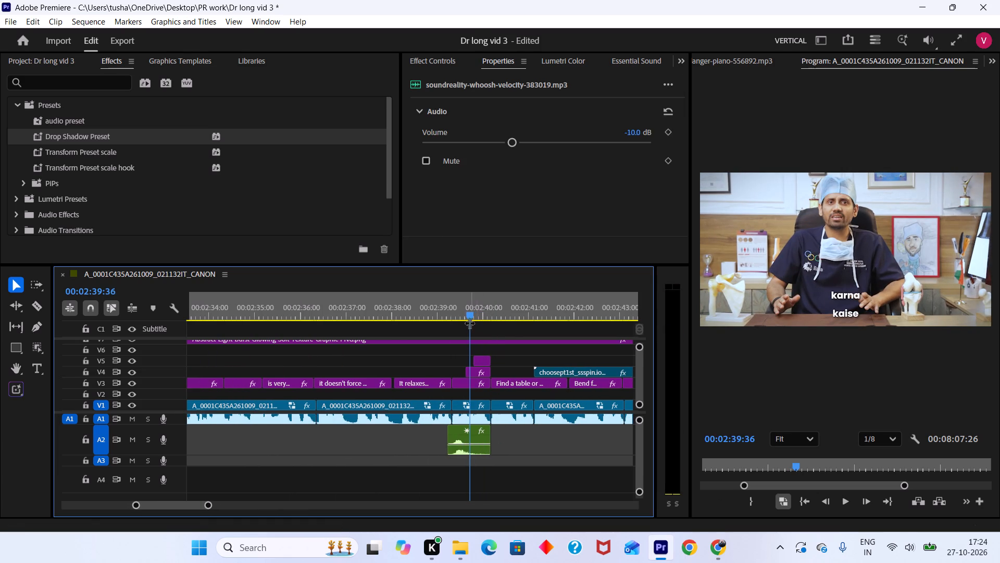
left_click_drag(469, 315, 438, 302)
key("space")
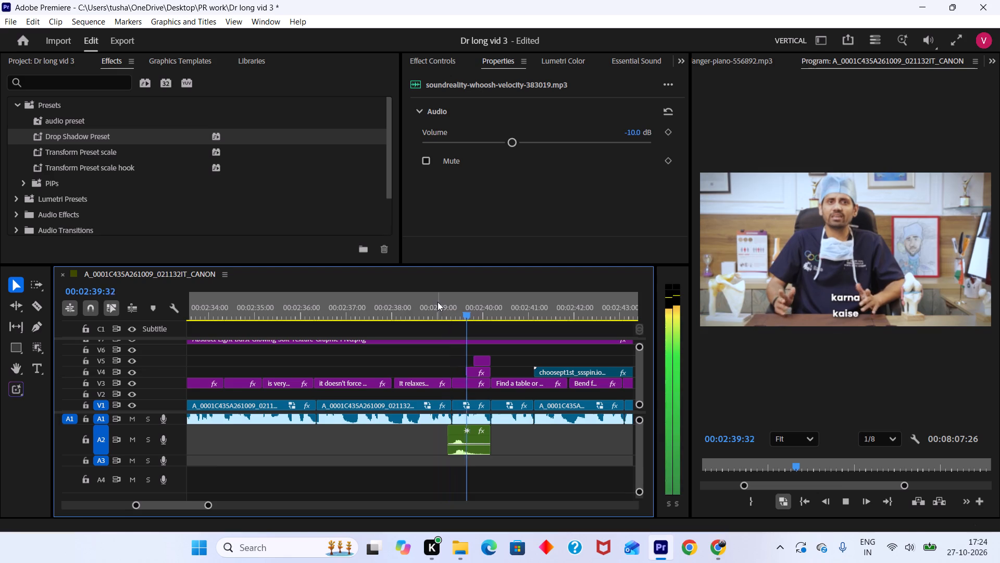
key("space")
Adjust the copied whoosh on A2 so it ends where the "kaise karna hai" captions end, replaying the timing.
scroll(475, 433, "up", 10, "alt")
left_click_drag(449, 432, 471, 432)
left_click_drag(465, 314, 408, 296)
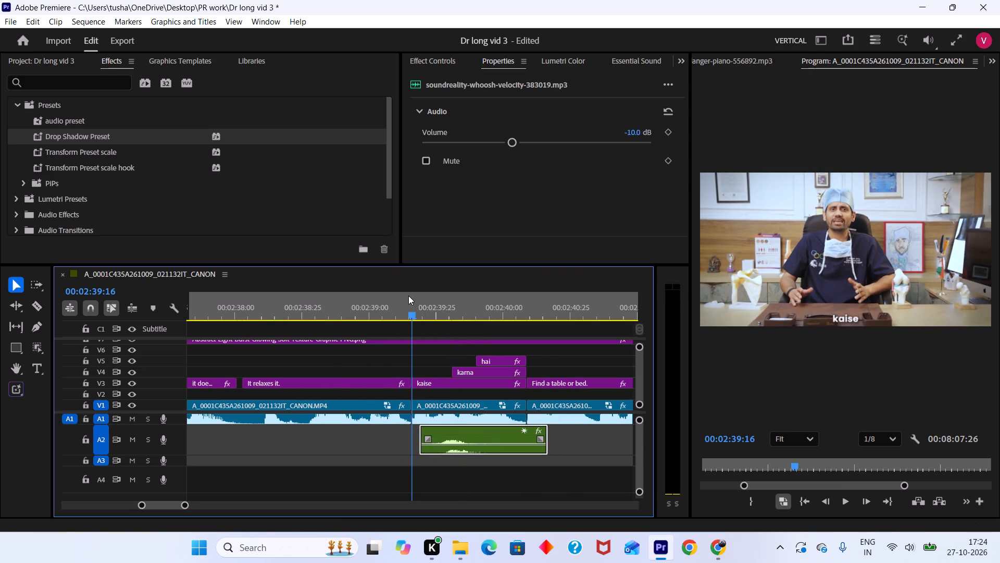
key("space")
key("space")
left_click_drag(451, 314, 427, 305)
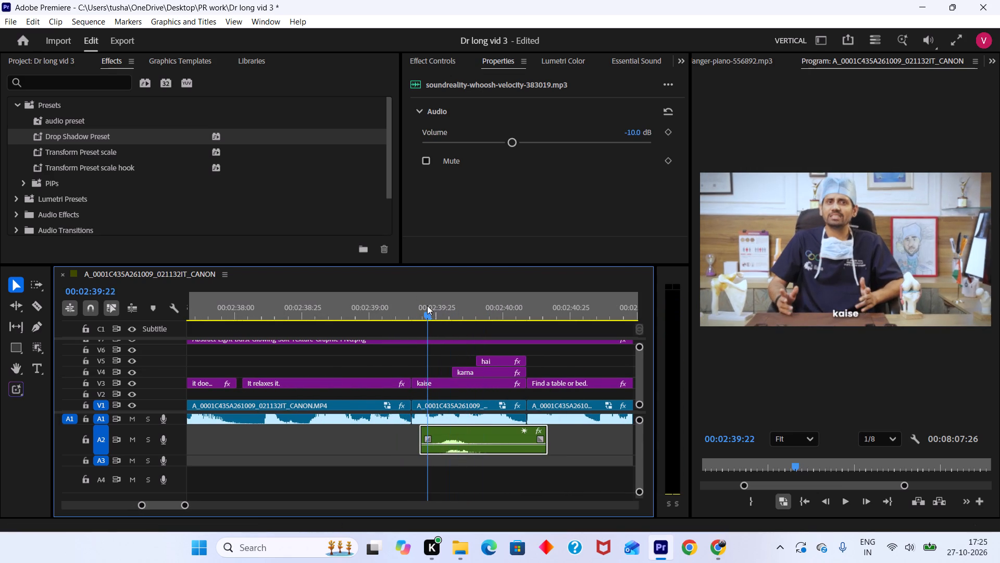
left_click_drag(427, 305, 427, 305)
left_click_drag(456, 433, 442, 433)
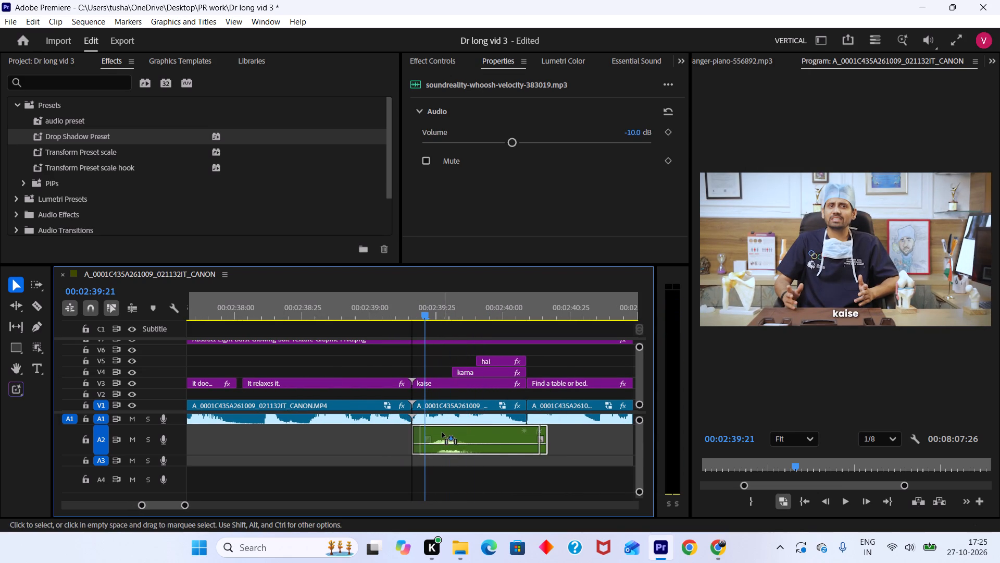
left_click_drag(442, 433, 441, 433)
left_click_drag(421, 314, 406, 307)
key("space")
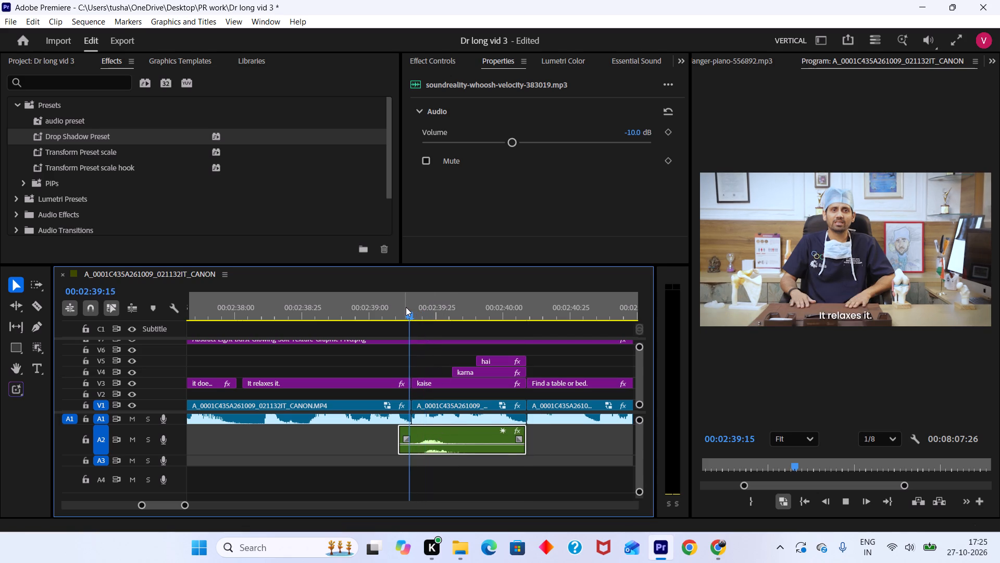
Review the pendulum demonstration and the arm-swing and gravity instructions from about 00:02:40 to 00:03:18.
scroll(456, 410, "down", 13, "alt")
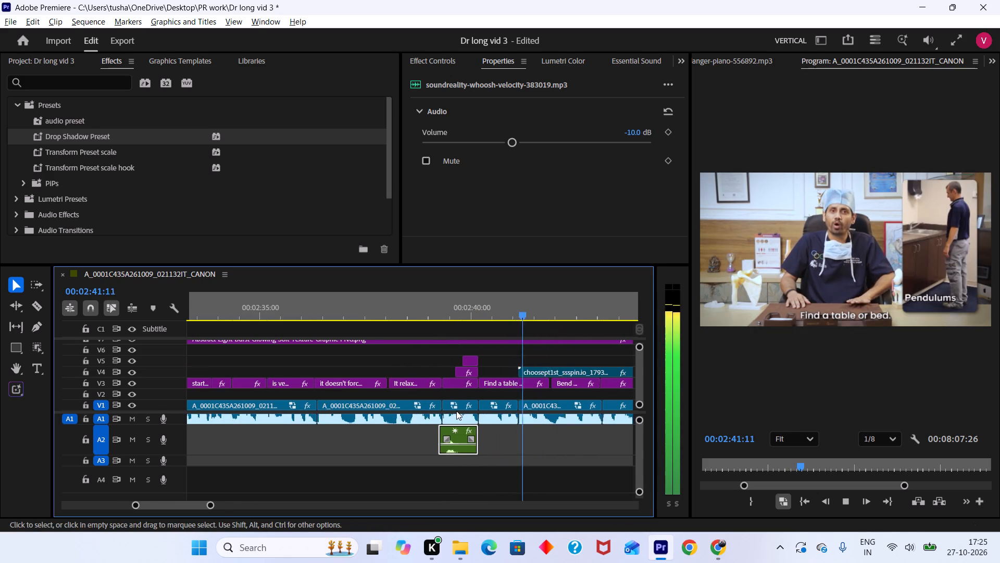
scroll(456, 411, "down", 7, "alt")
scroll(456, 411, "down", 5)
scroll(445, 425, "down", 4, "alt")
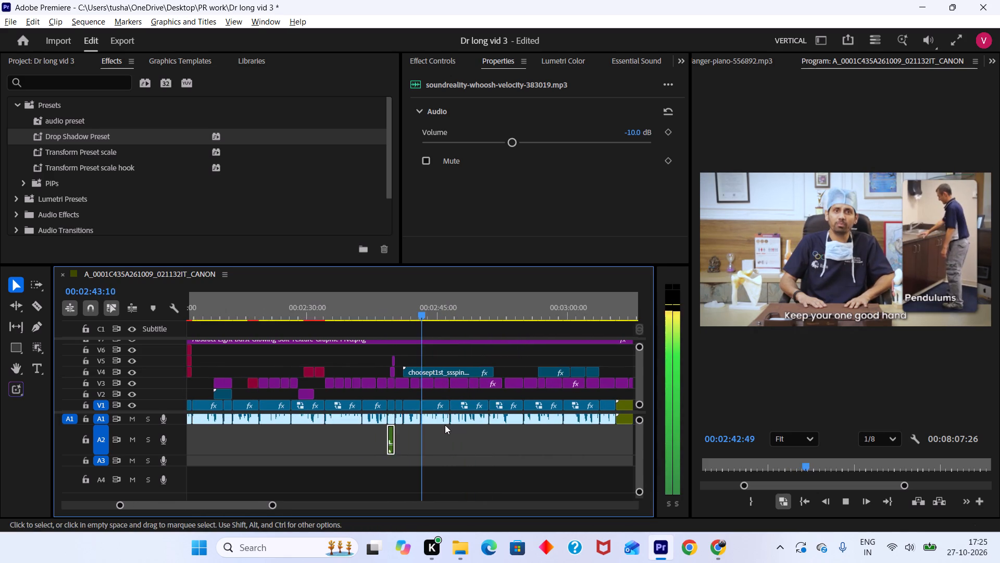
scroll(445, 425, "down", 2, "alt")
left_click_drag(445, 310, 521, 362)
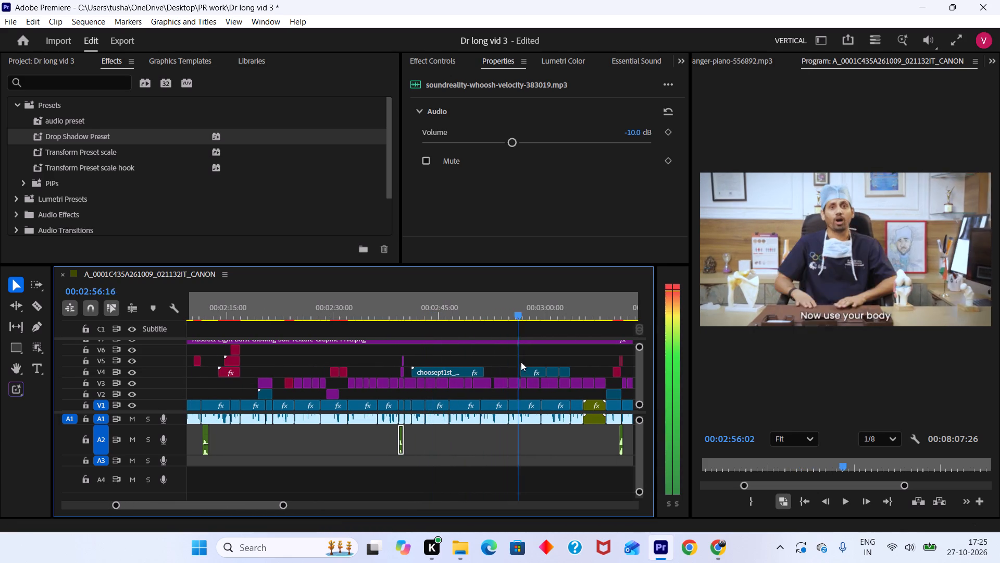
left_click_drag(521, 362, 531, 375)
key("space")
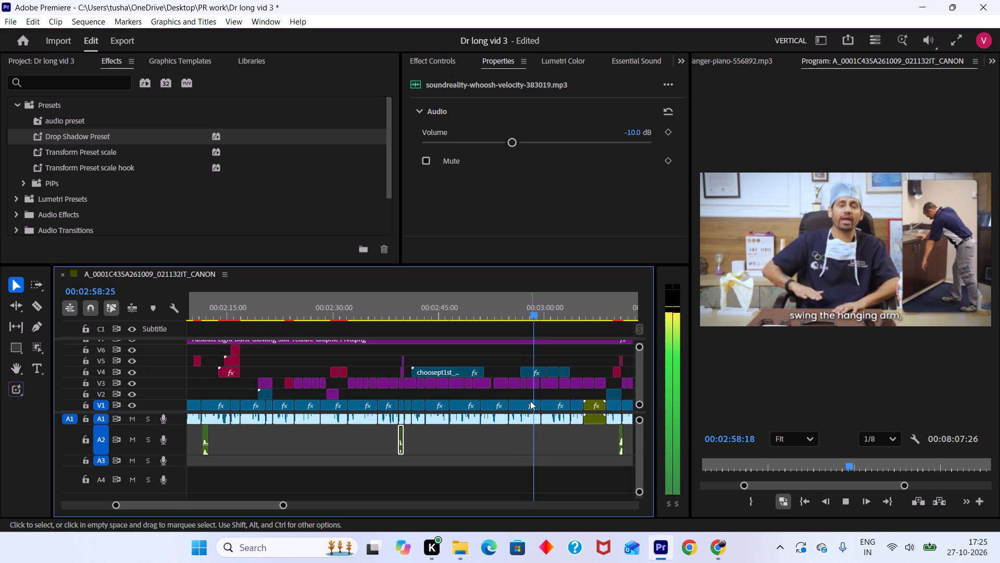
scroll(530, 401, "down", 8, "alt")
scroll(530, 401, "down", 2)
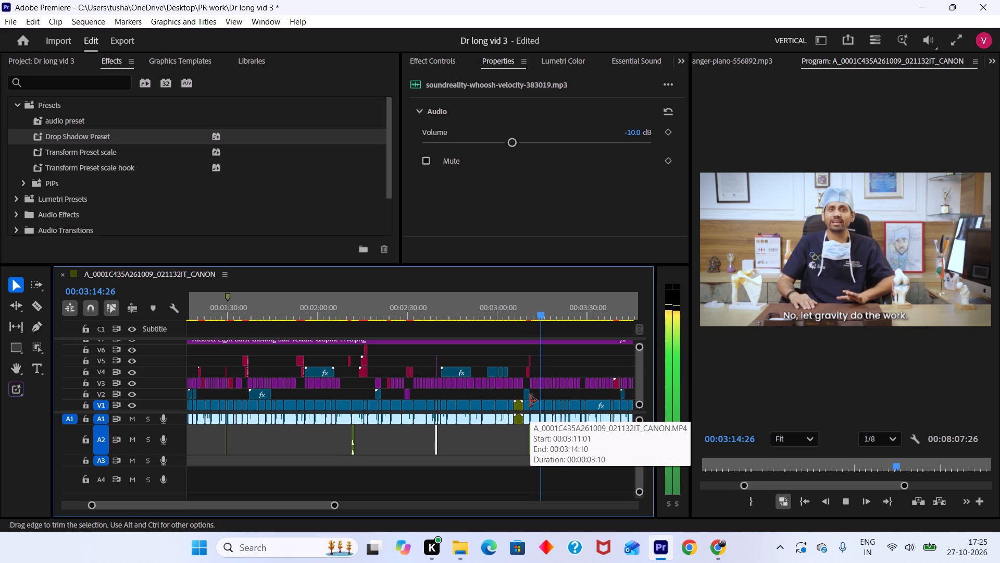
scroll(530, 401, "down", 3)
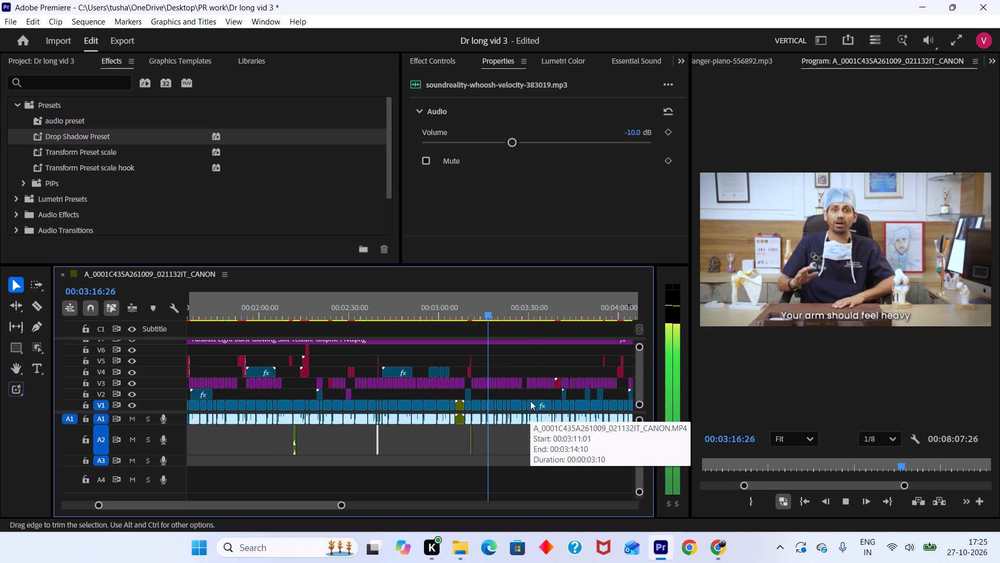
scroll(530, 401, "down", 6, "alt")
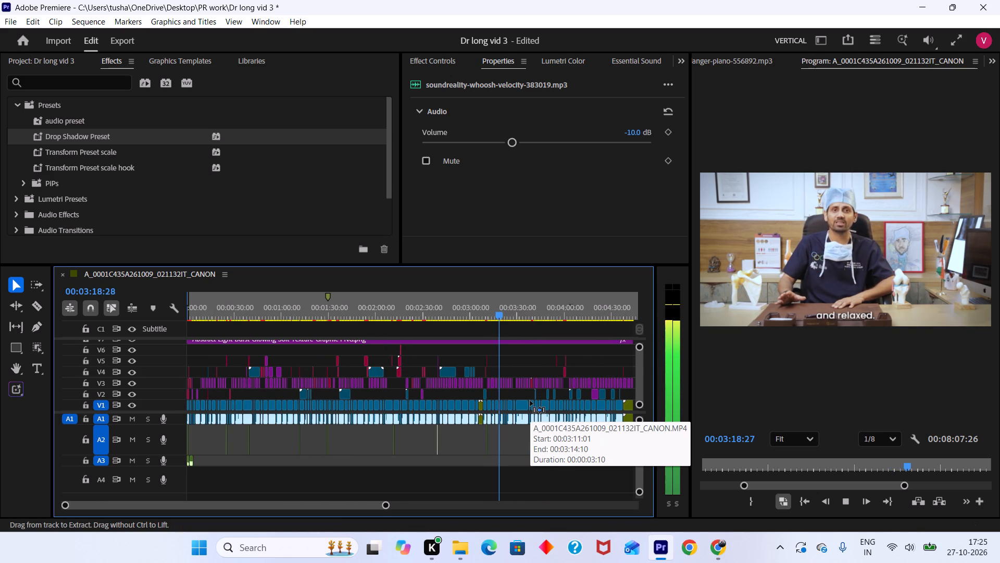
Save the project.
key("ctrl+s")
Review the section from about 00:03:18 to 00:03:30, replaying from about 00:03:21 to check the captions and picture.
key("space")
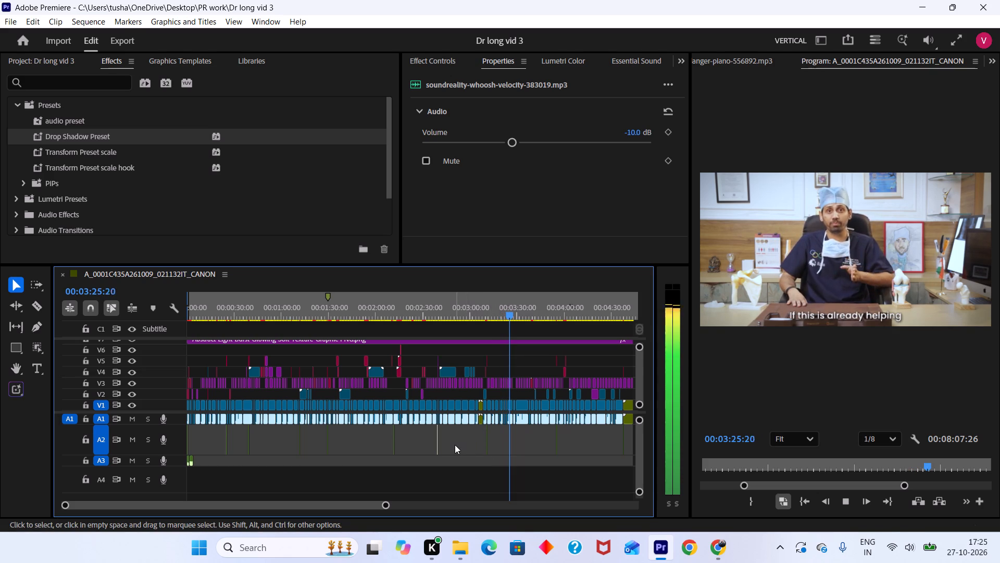
key("space")
key("space")
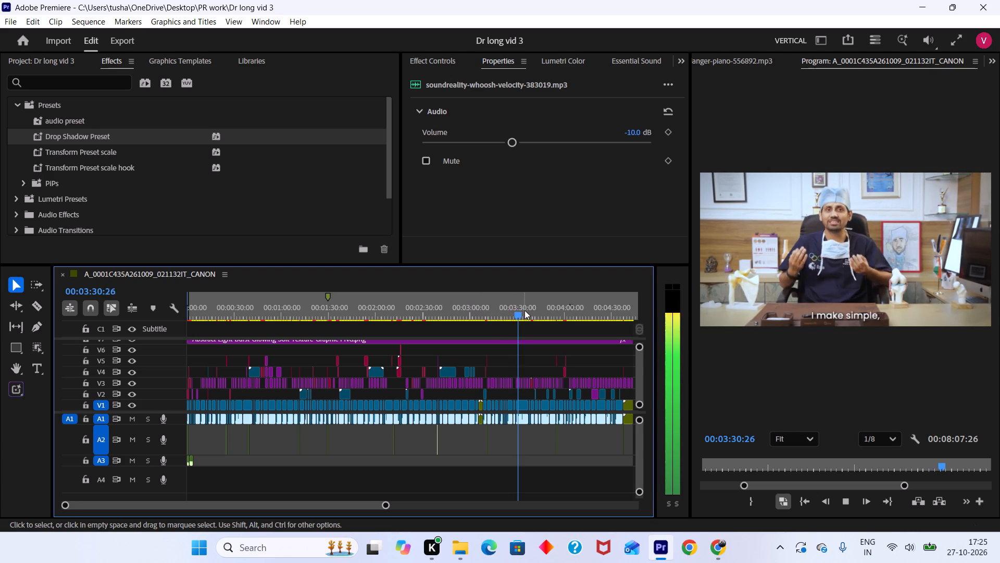
left_click_drag(522, 310, 506, 308)
key("space")
scroll(519, 418, "up", 4, "alt")
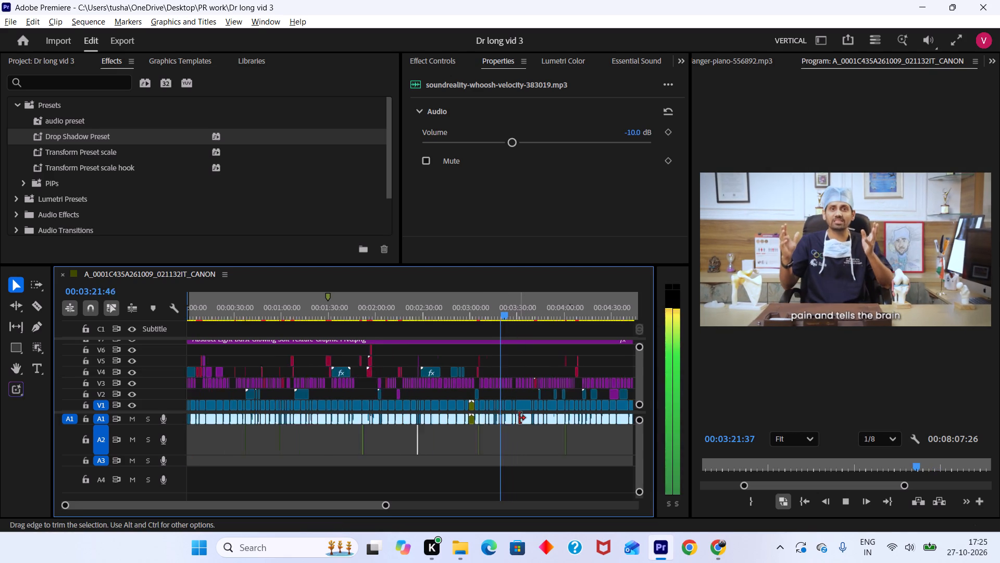
scroll(519, 418, "up", 3, "alt")
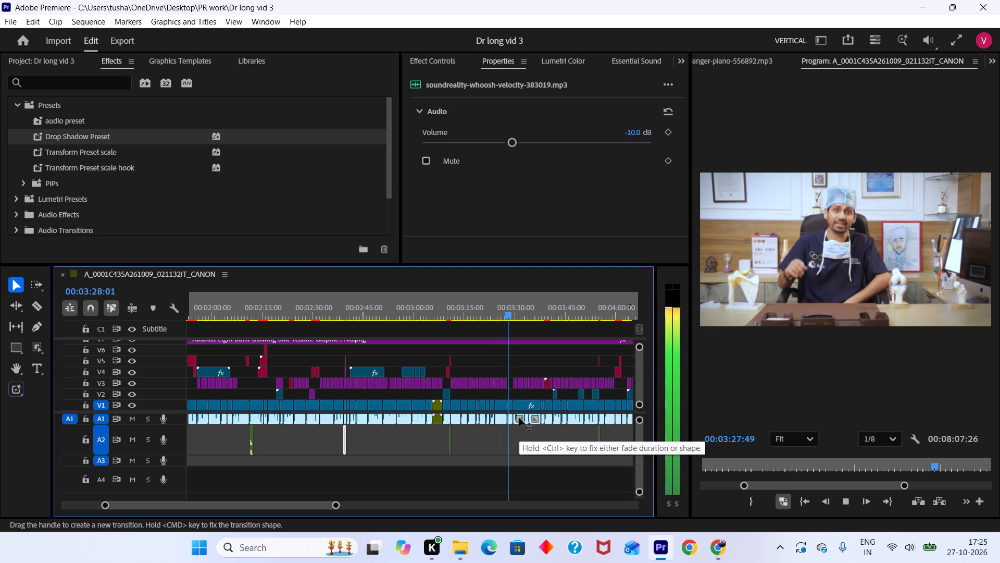
key("space")
scroll(519, 418, "down", 3, "alt")
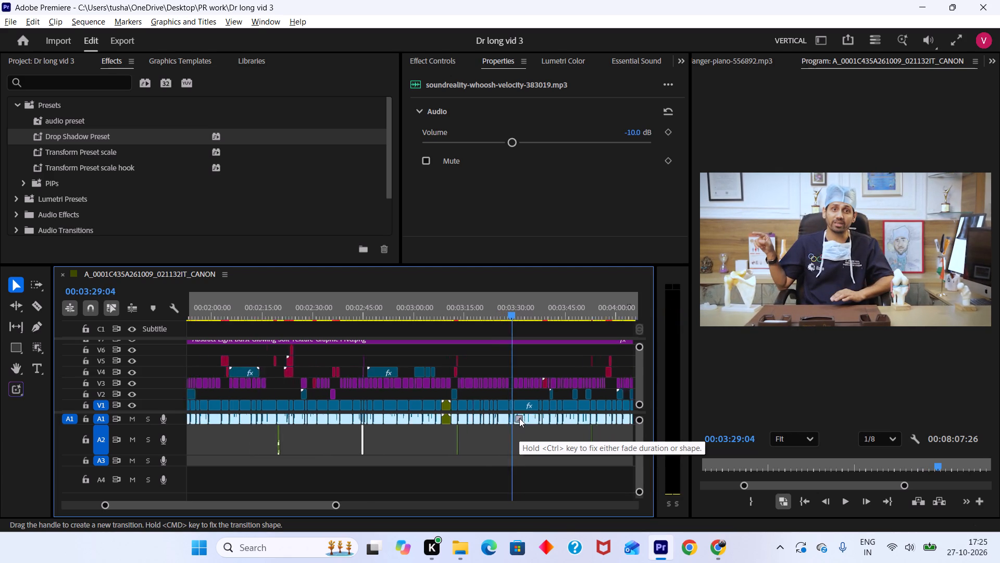
scroll(519, 418, "down", 2, "alt")
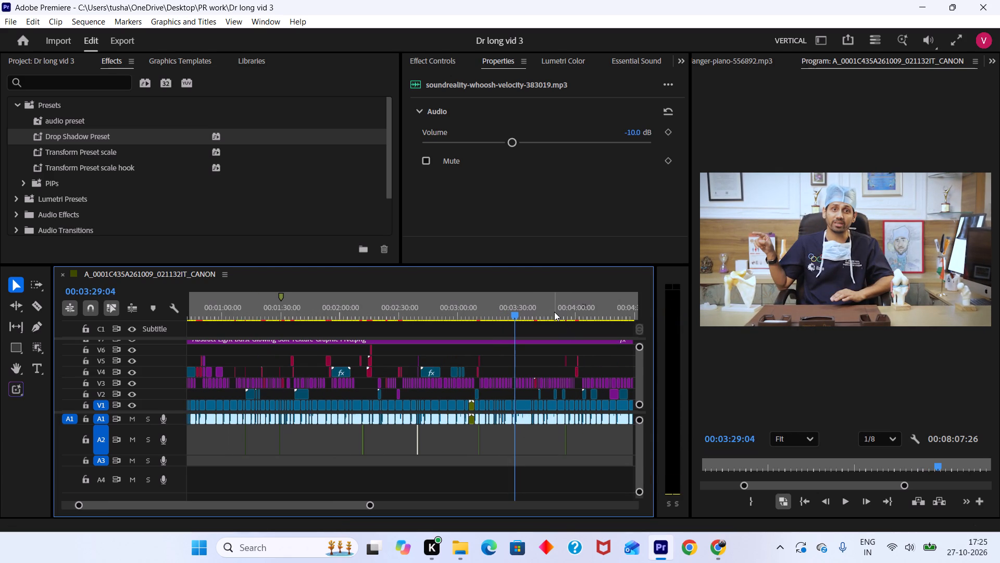
Review the section from about 00:03:50 to 00:04:02, checking the "Next is the exercise" and wall crawl titles and their sound.
left_click_drag(554, 312, 577, 327)
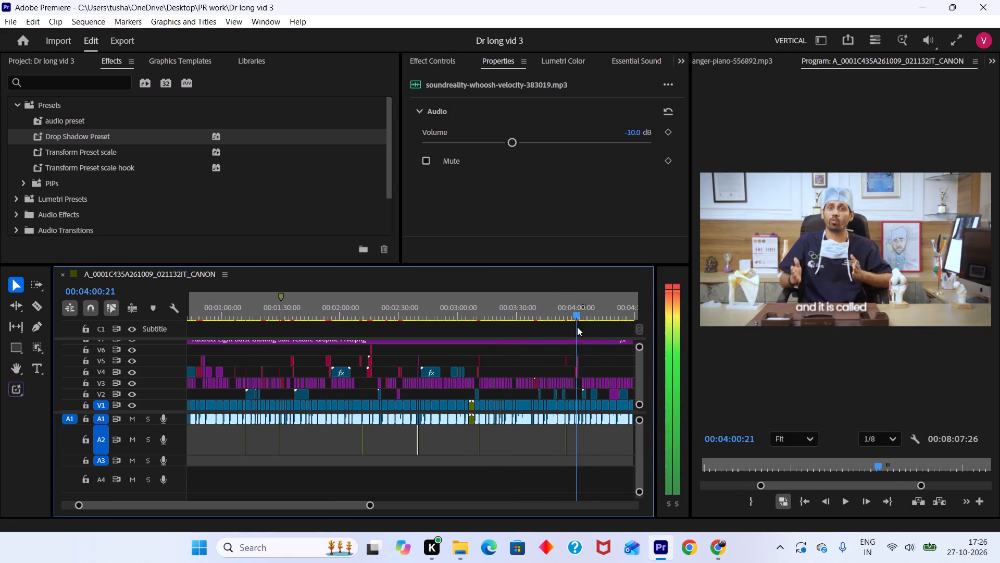
left_click_drag(577, 327, 569, 323)
scroll(569, 323, "down", 7, "alt")
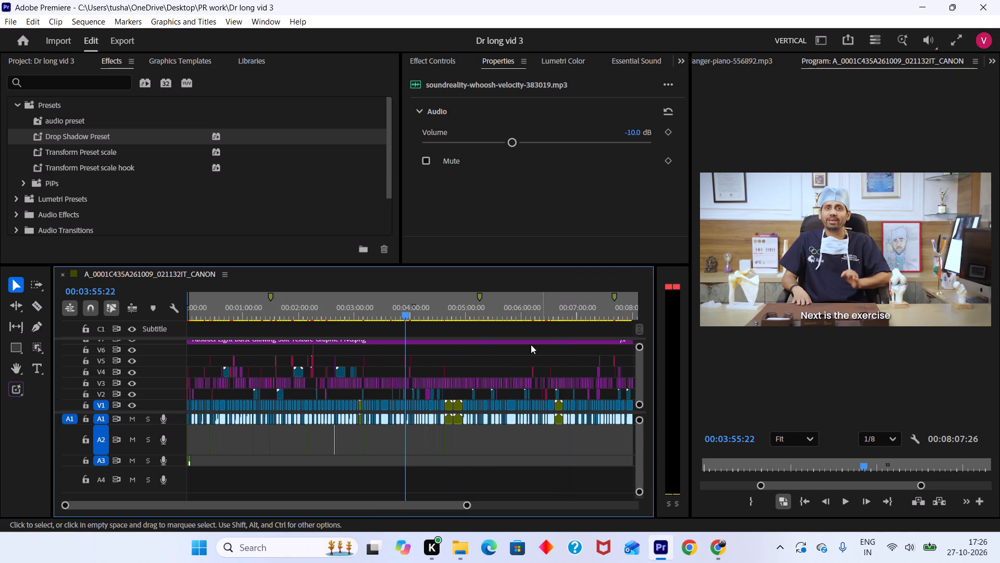
scroll(412, 395, "up", 18, "alt")
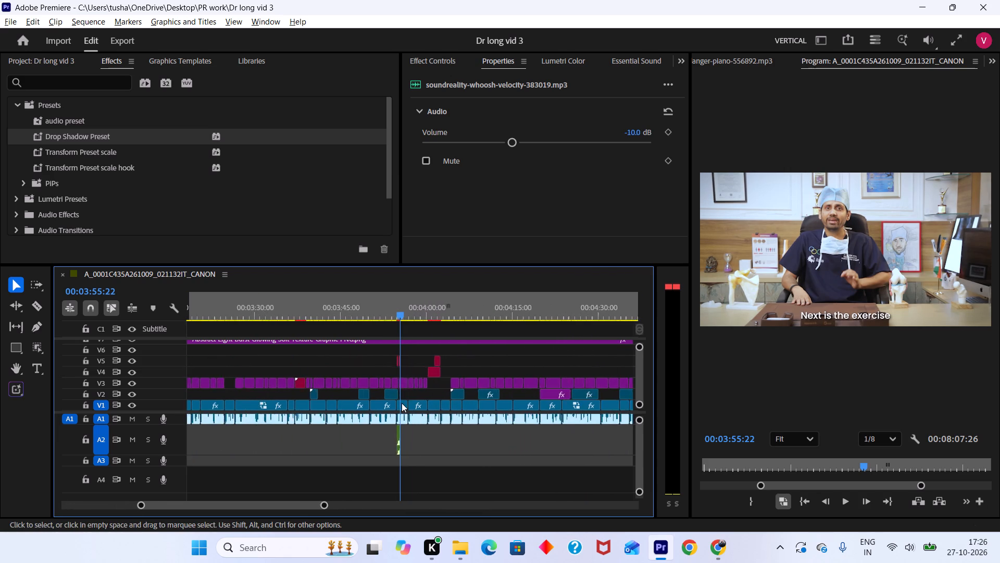
scroll(402, 403, "up", 8, "alt")
left_click_drag(404, 313, 370, 320)
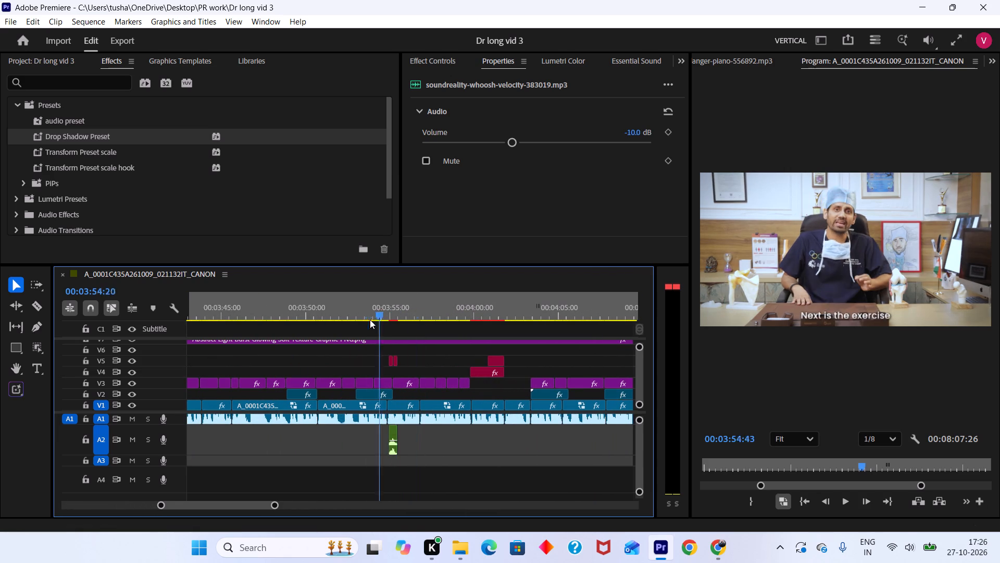
left_click_drag(370, 320, 327, 310)
key("space")
scroll(373, 373, "down", 5, "alt")
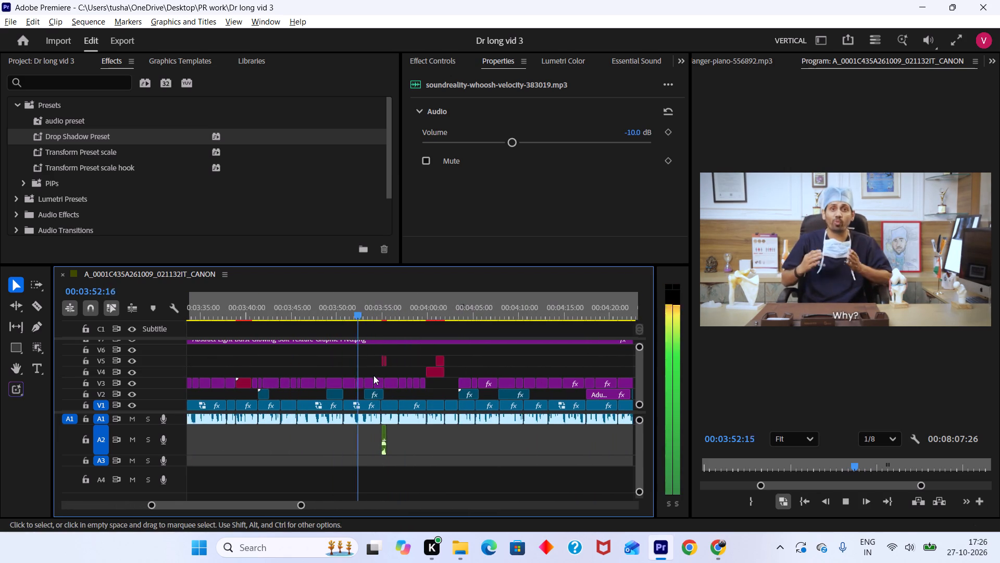
scroll(373, 375, "down", 2, "alt")
left_click_drag(423, 318, 428, 319)
key("space")
key("space")
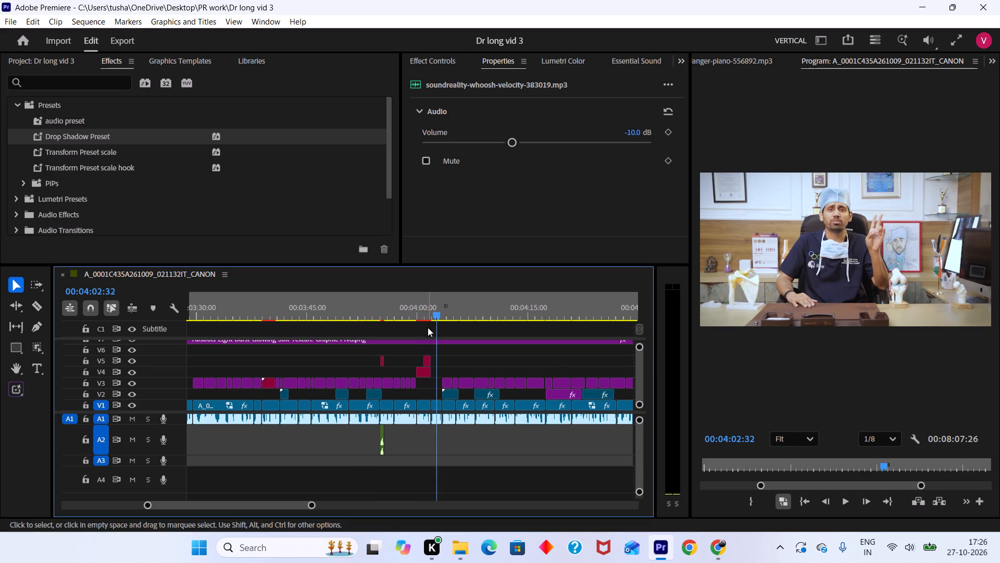
Add an orange sequence marker at 00:03:28:23.
scroll(429, 369, "up", 4)
left_click_drag(293, 313, 247, 303)
key("space")
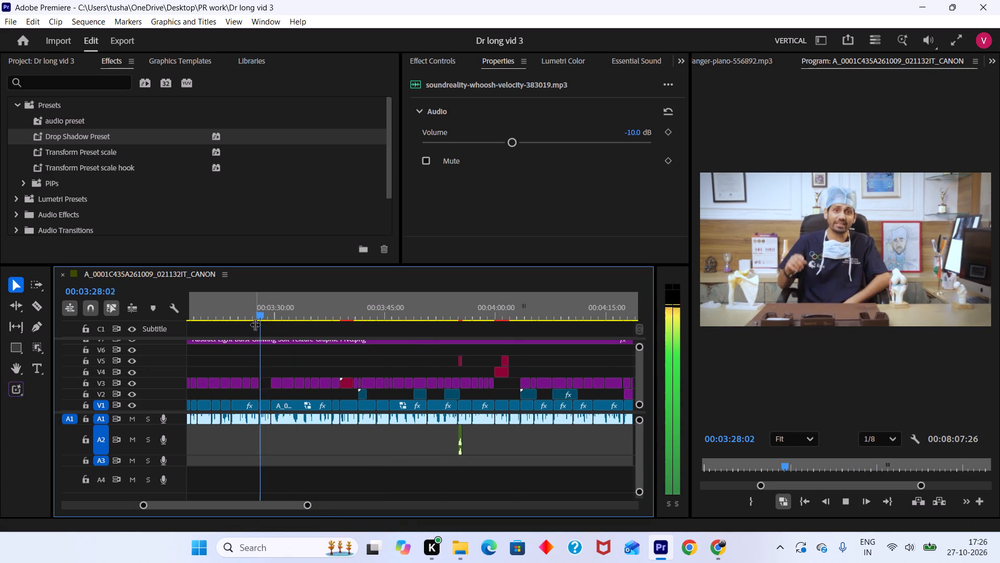
key("space")
scroll(353, 381, "down", 8, "alt")
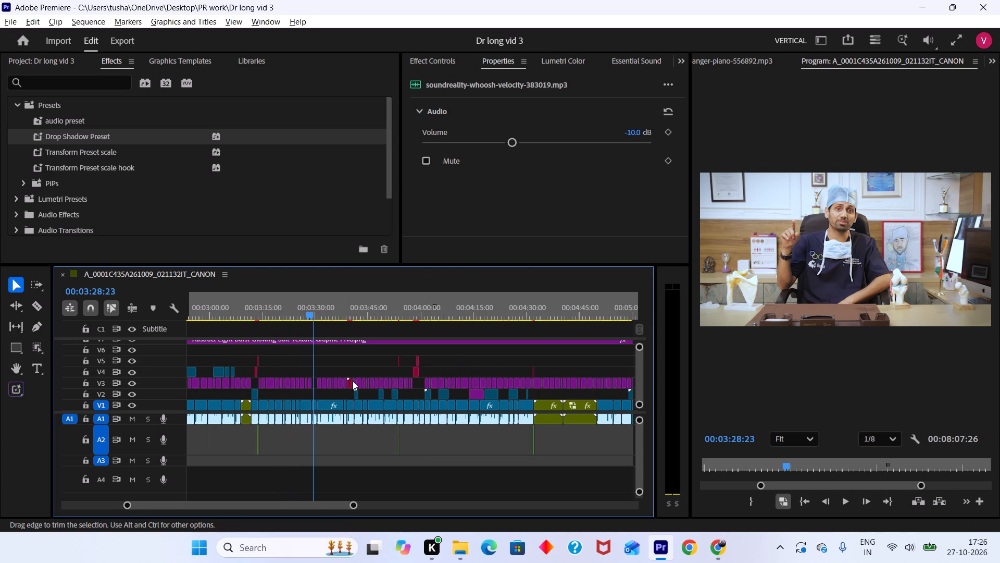
left_click(787, 356)
key("m")
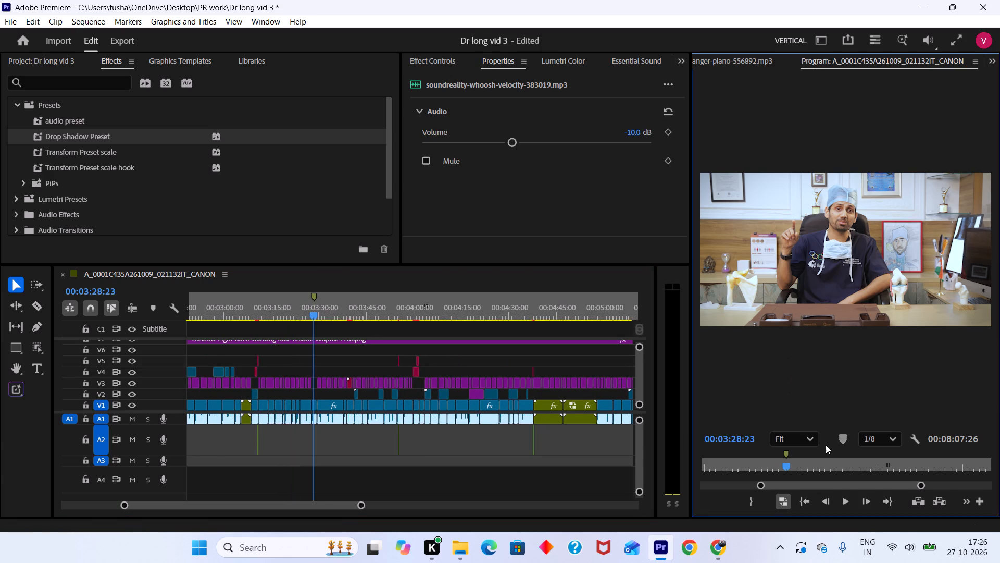
left_click(785, 453)
left_click(785, 453)
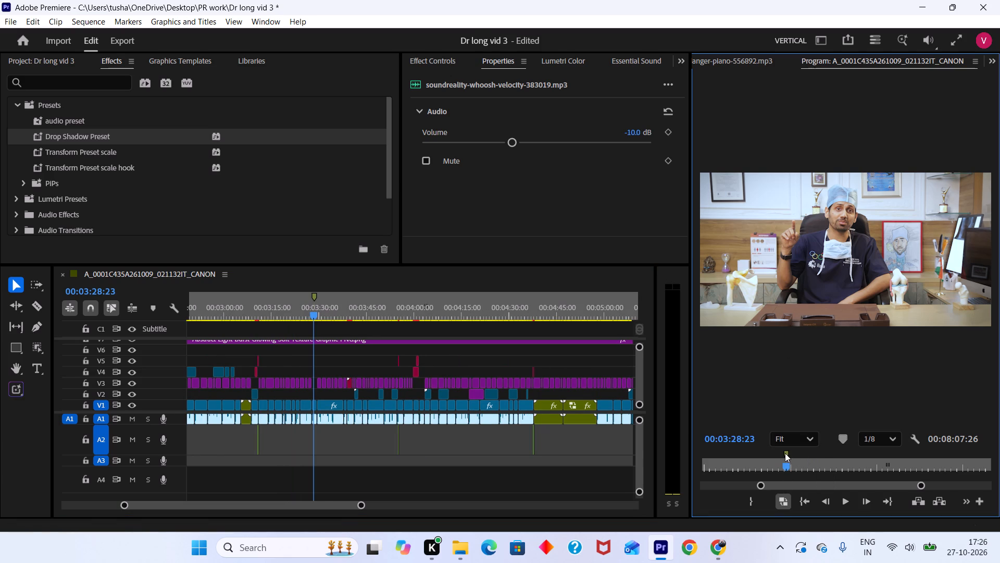
double_click(786, 455)
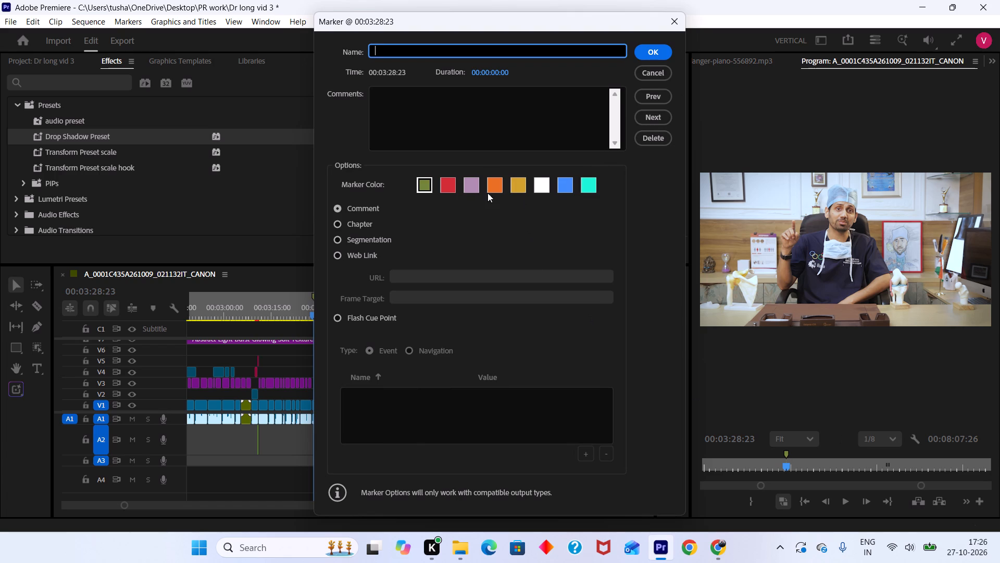
left_click(488, 193)
left_click(495, 187)
left_click(649, 47)
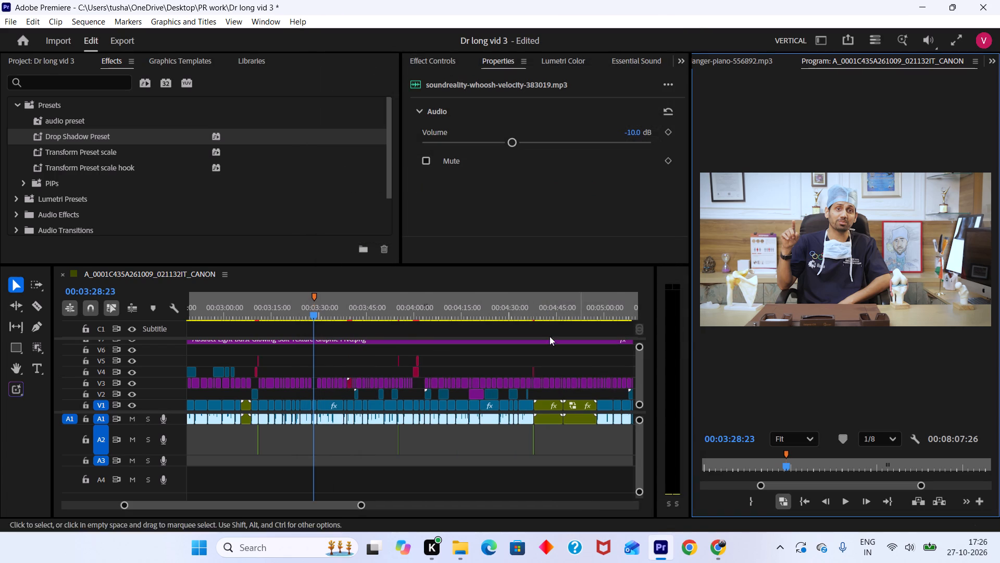
Skim the section from the orange marker to about 00:04:31, checking captions and titles.
left_click_drag(314, 313, 333, 319)
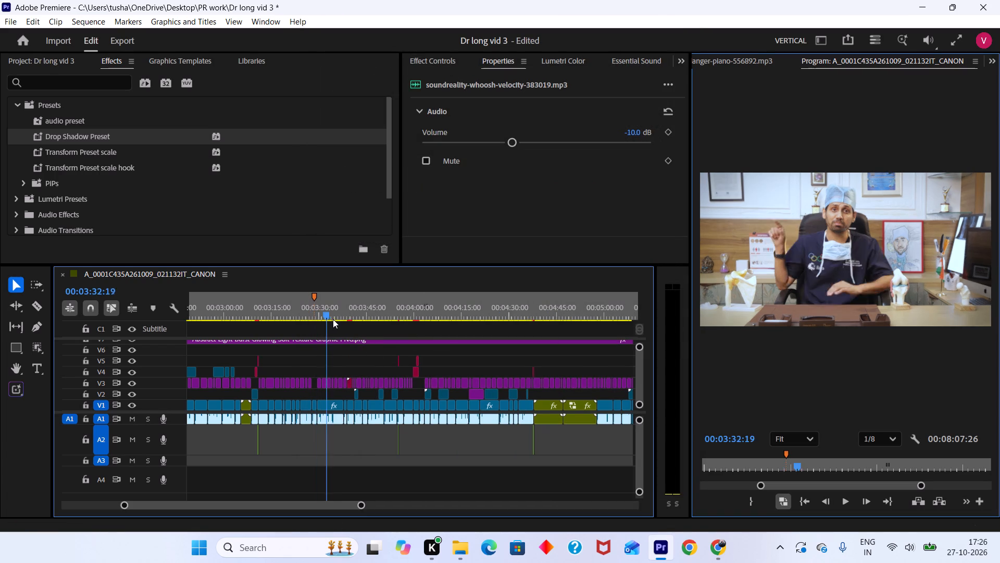
left_click_drag(333, 319, 355, 336)
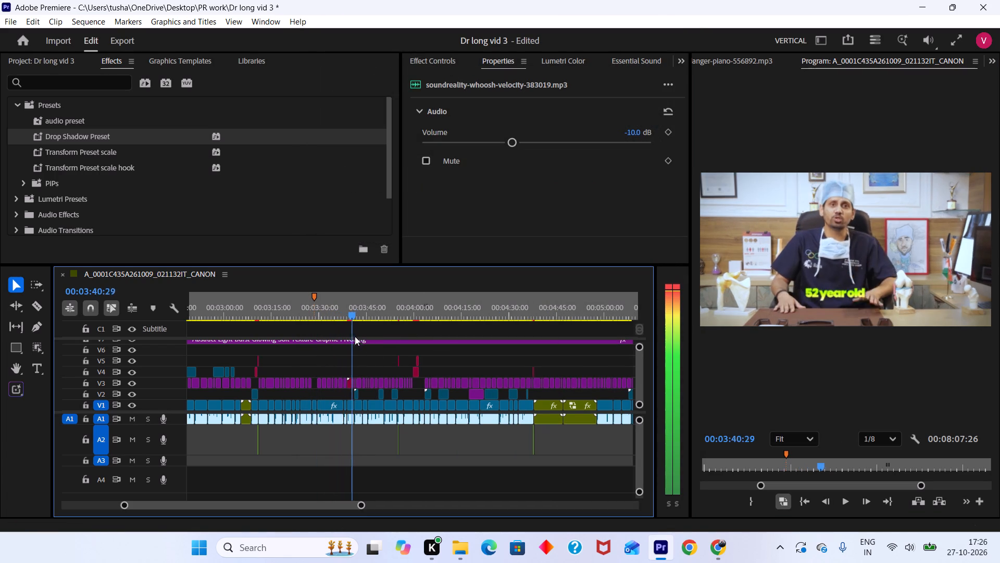
left_click_drag(355, 336, 420, 380)
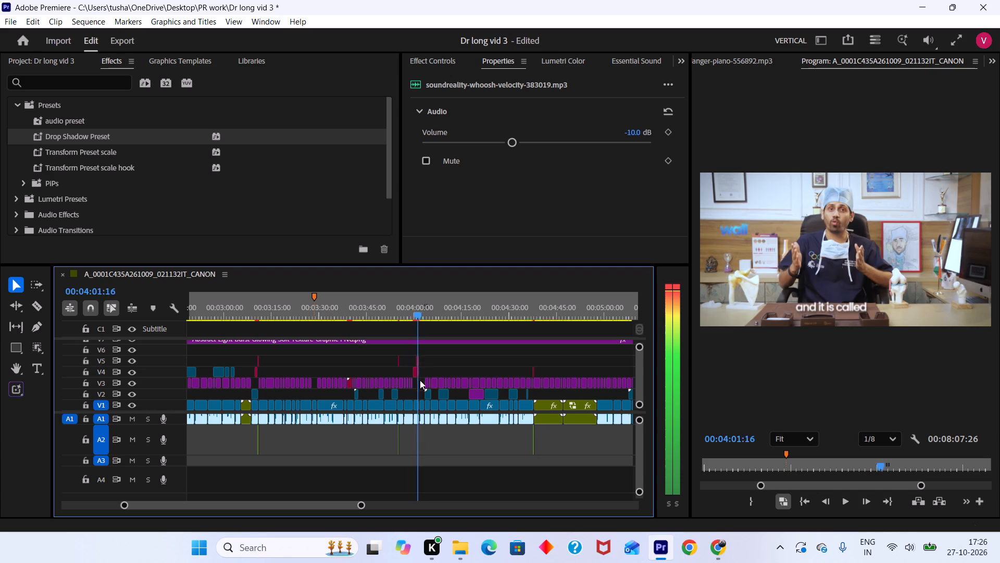
left_click_drag(420, 380, 429, 396)
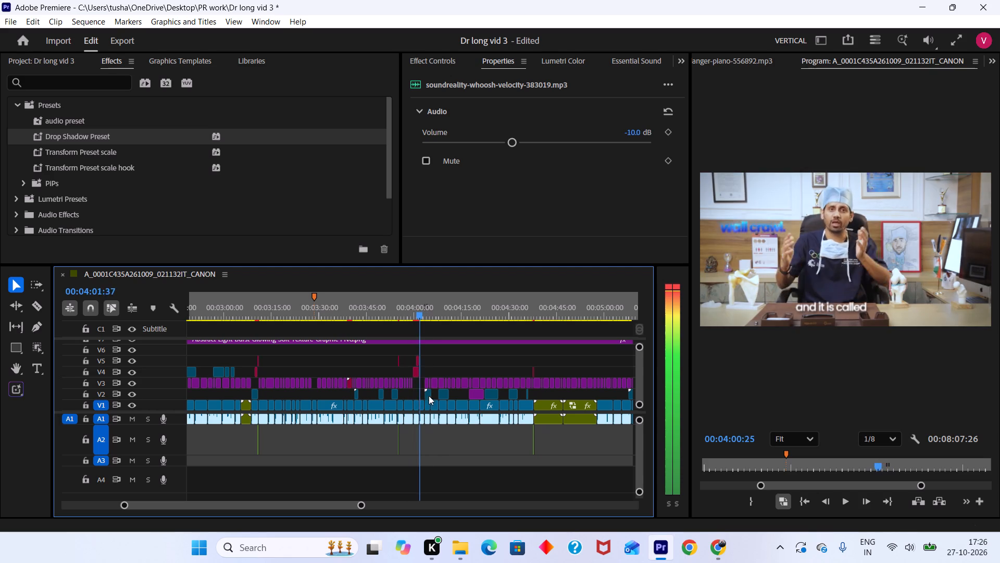
left_click_drag(429, 396, 514, 401)
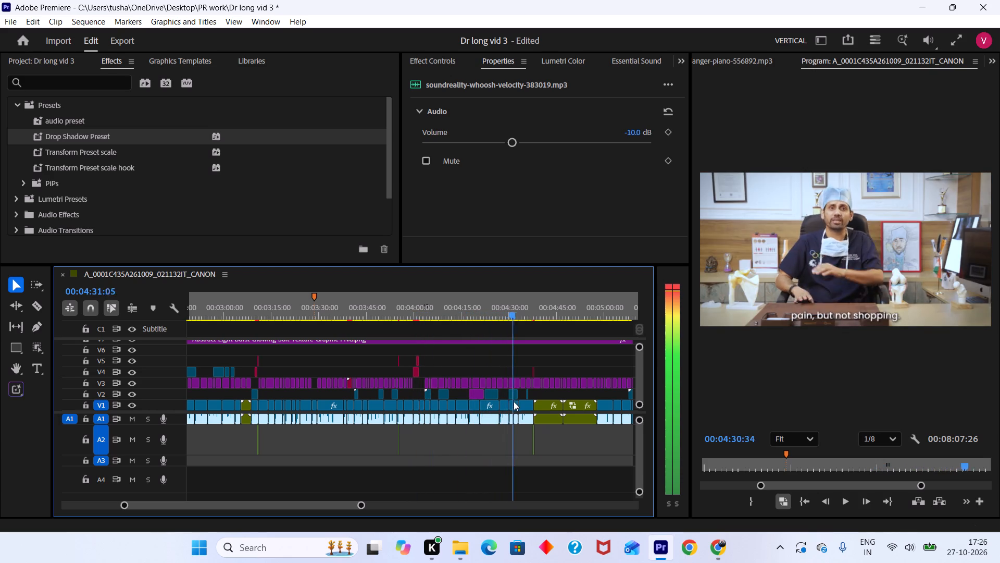
Insert the Animation Composer preset "Youtube - Subscribe 4 - Notify" on V2 at 00:03:28:03, just before the orange marker.
left_click_drag(514, 401, 313, 397)
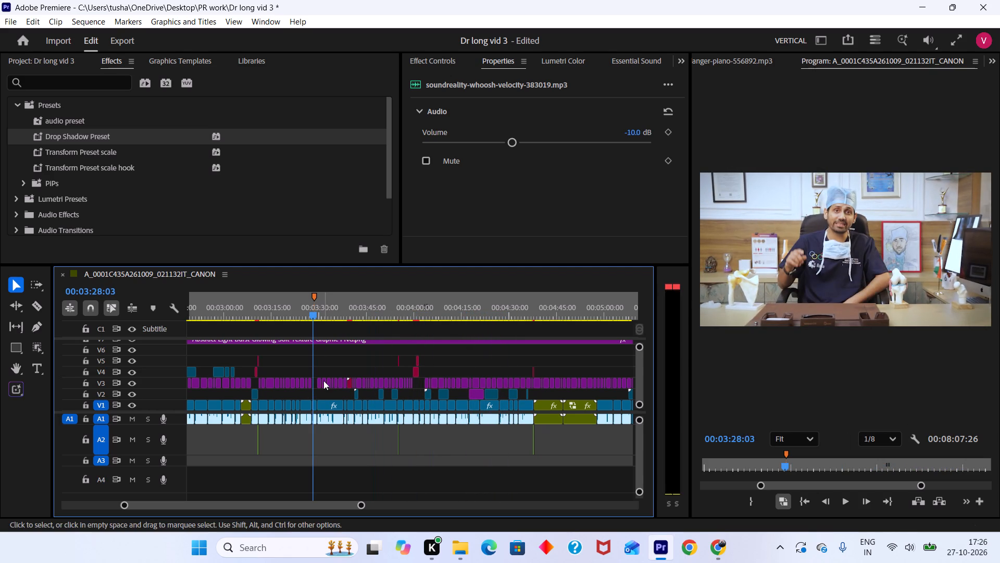
scroll(293, 354, "up", 17, "alt")
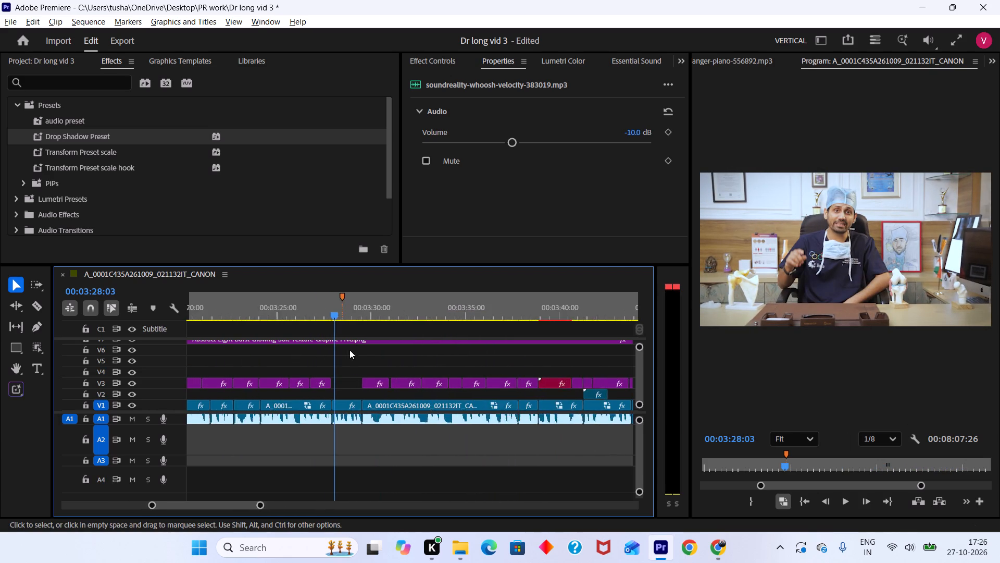
scroll(349, 350, "up", 4, "alt")
left_click(263, 24)
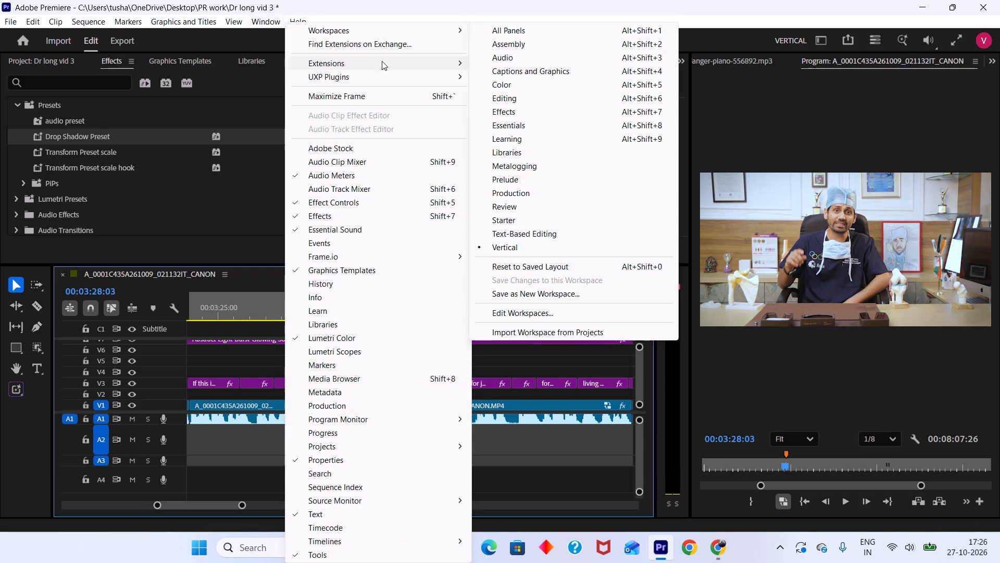
left_click(493, 62)
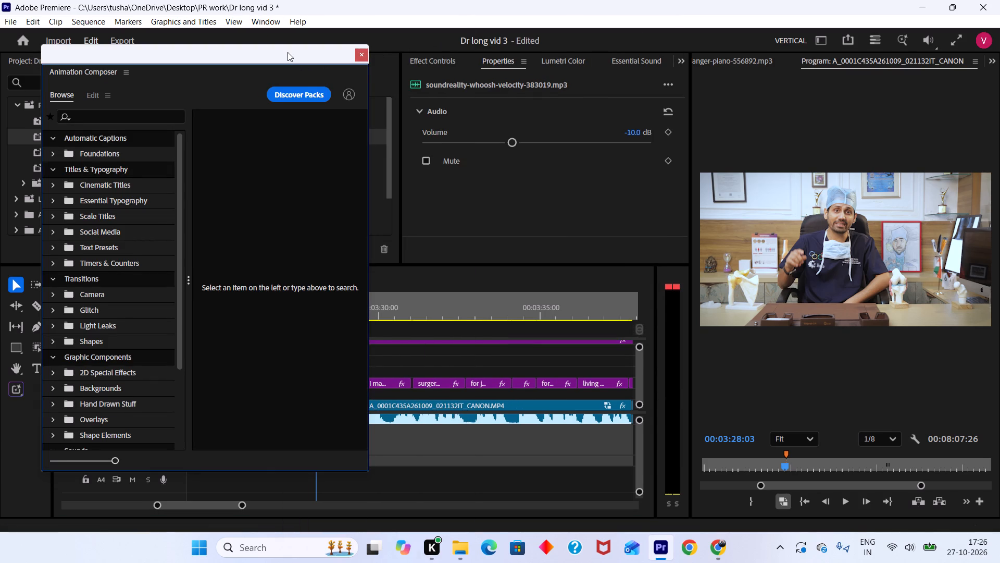
Add the Notify variant of the Social Media preset "Youtube - Subscribe 4" with its sound at 00:03:28:03 using Animation Composer.
left_click_drag(287, 52, 440, 50)
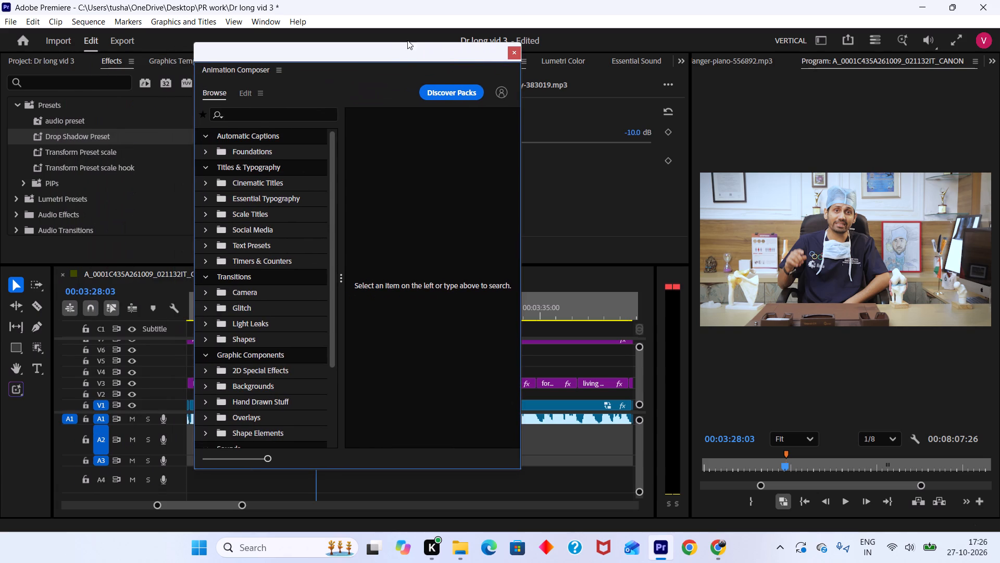
left_click(264, 154)
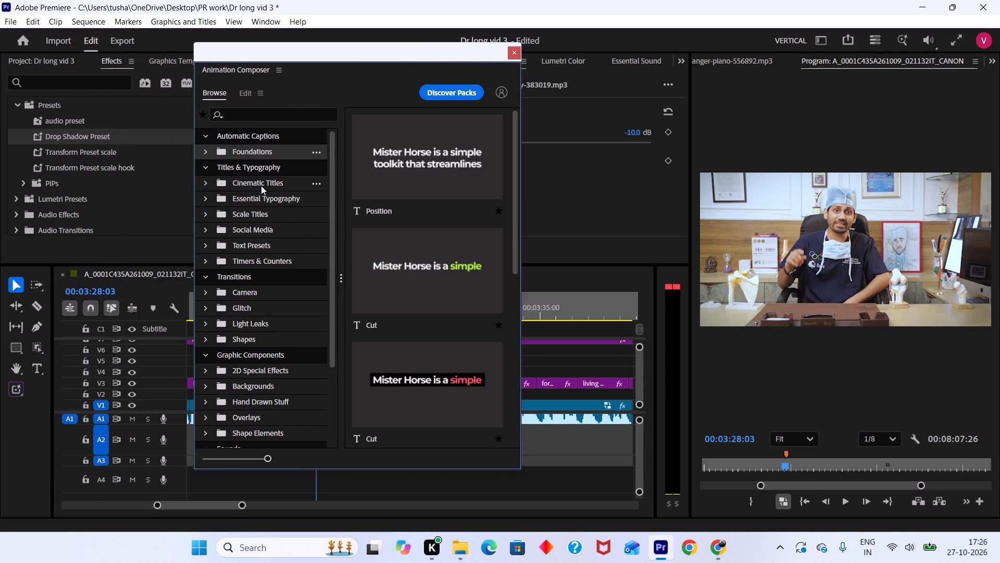
left_click(261, 186)
left_click(264, 199)
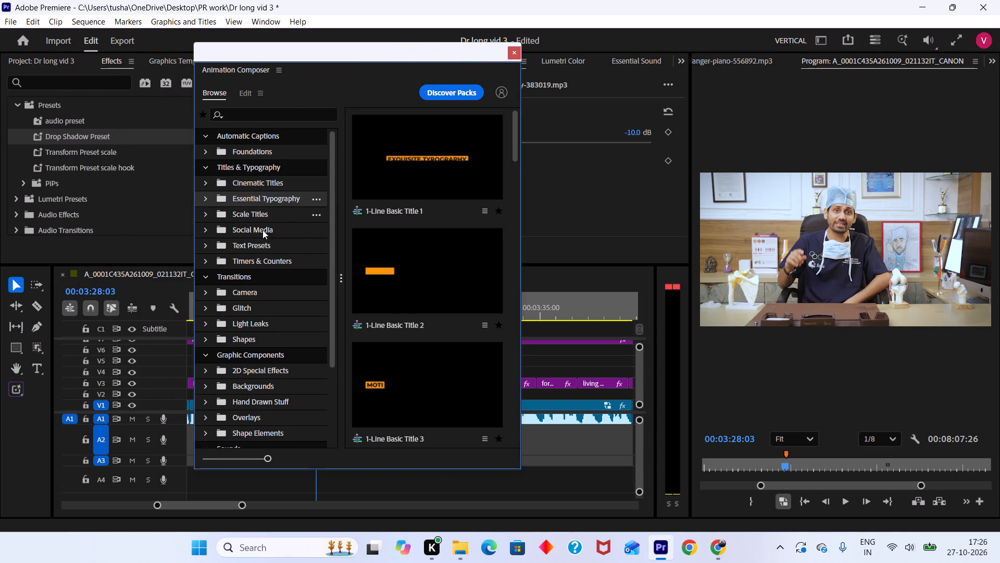
left_click(270, 234)
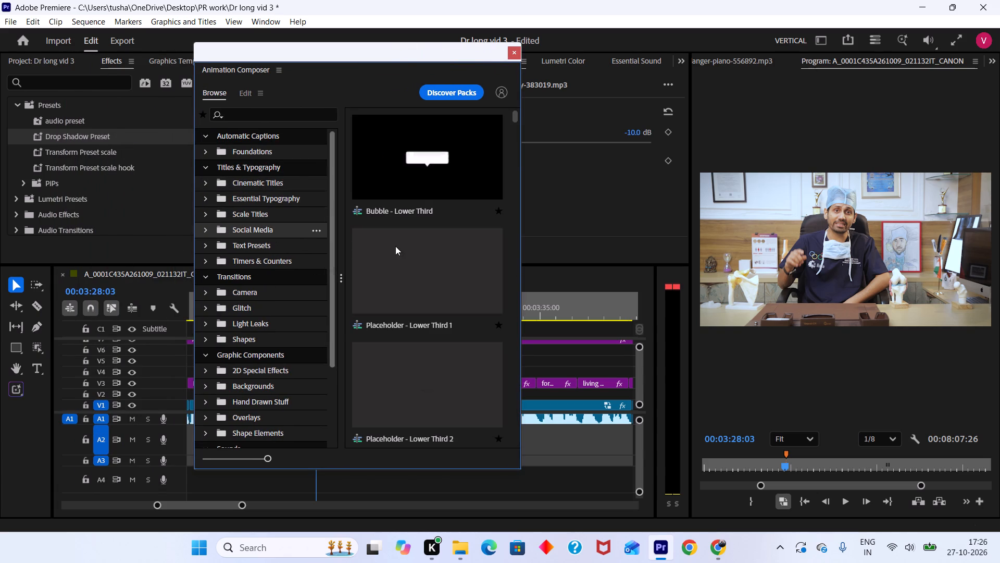
scroll(429, 243, "down", 9)
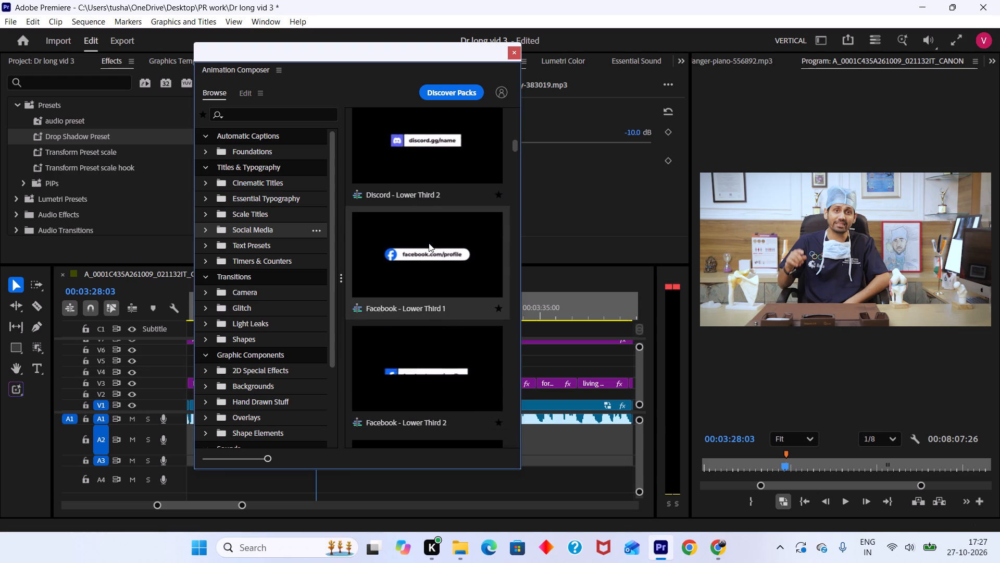
scroll(429, 243, "down", 5)
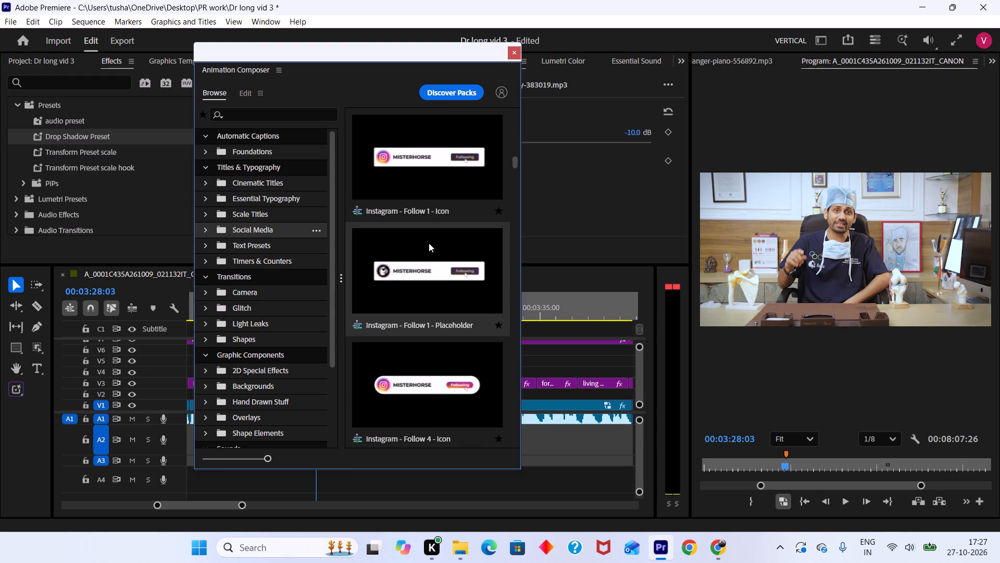
scroll(455, 371, "down", 5)
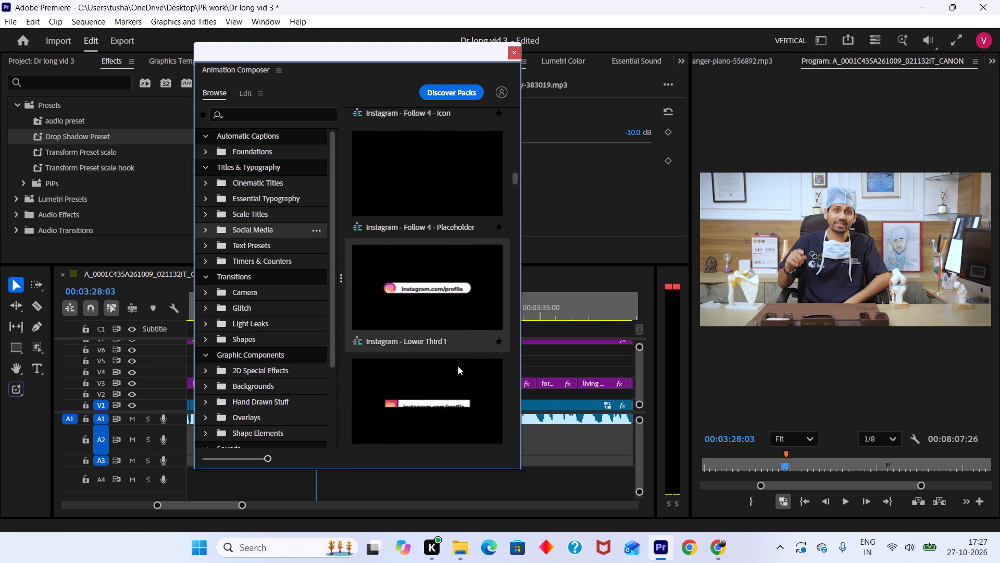
scroll(458, 361, "down", 14)
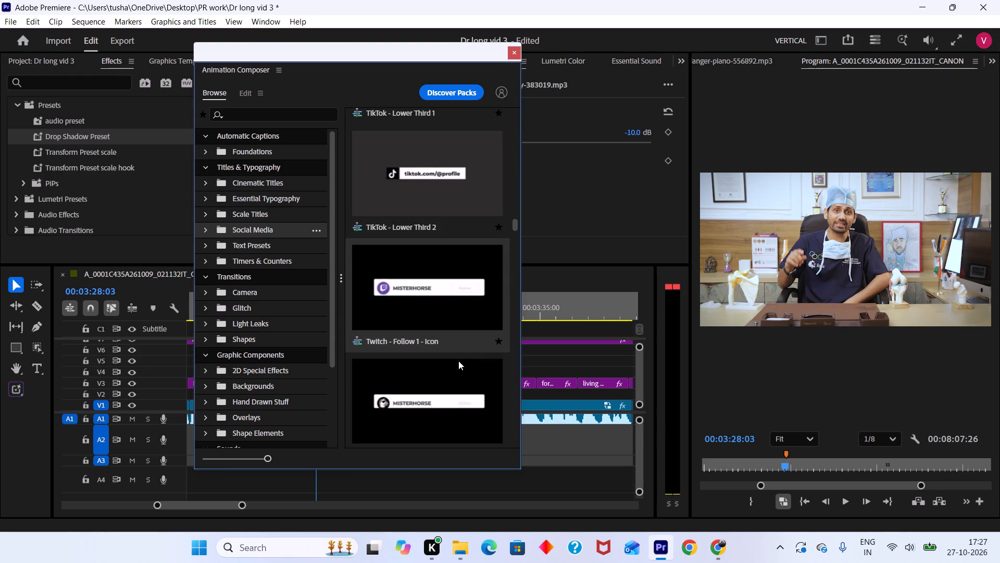
scroll(458, 361, "down", 17)
scroll(459, 361, "down", 5)
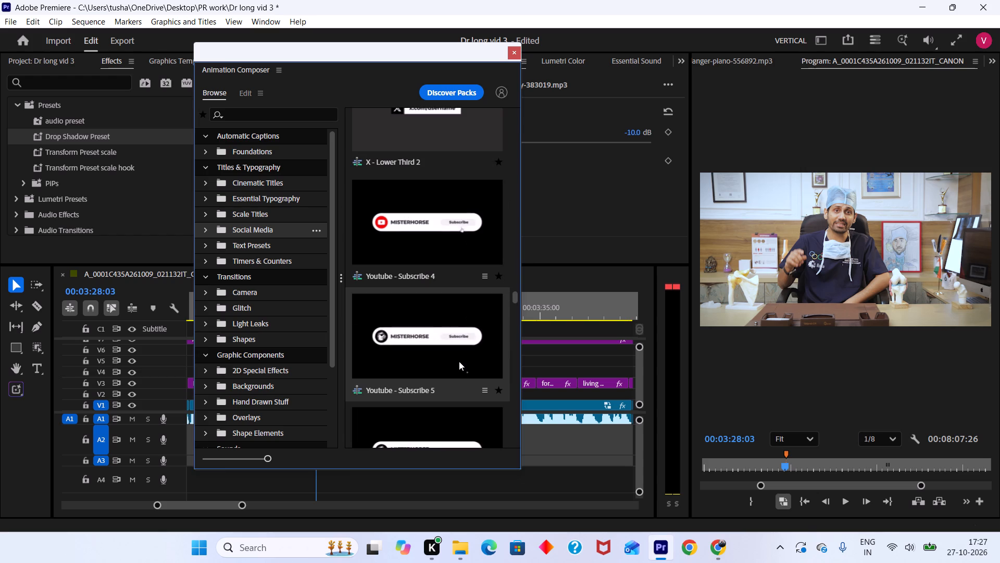
left_click(417, 232)
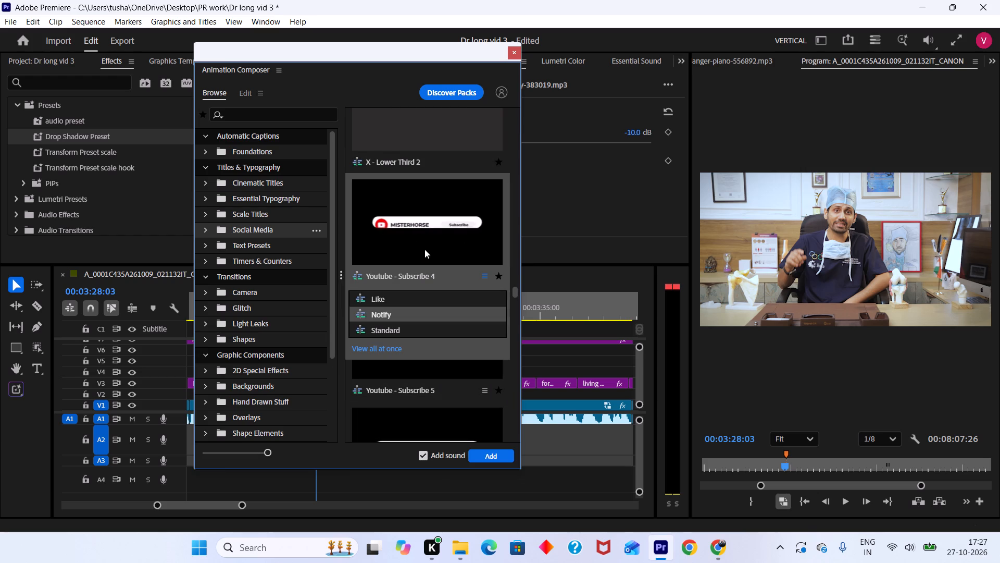
left_click(491, 453)
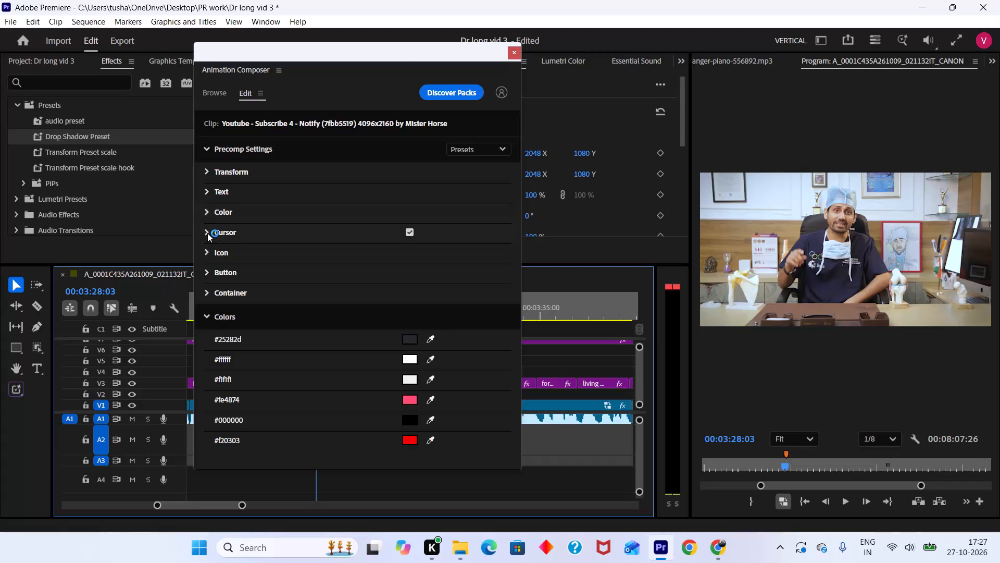
Replace Text 1 of the subscribe animation with the doctor's channel handle and close Animation Composer.
left_click(209, 193)
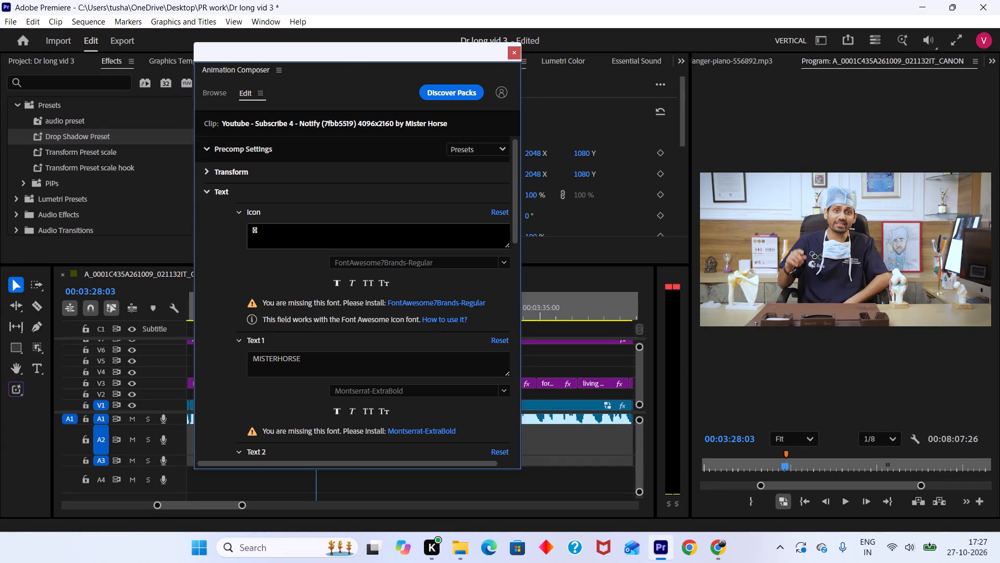
left_click_drag(359, 54, 639, 97)
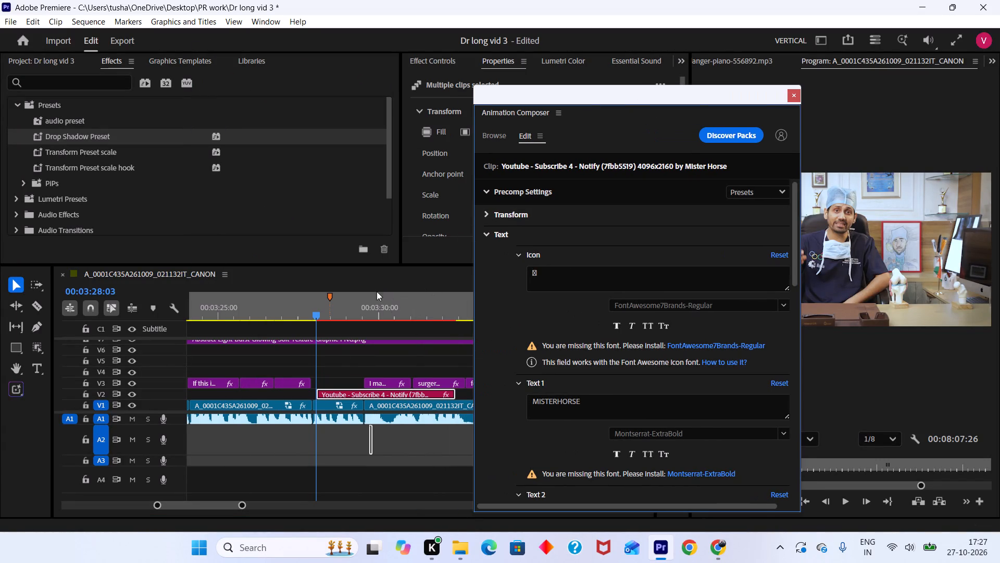
left_click_drag(354, 306, 405, 332)
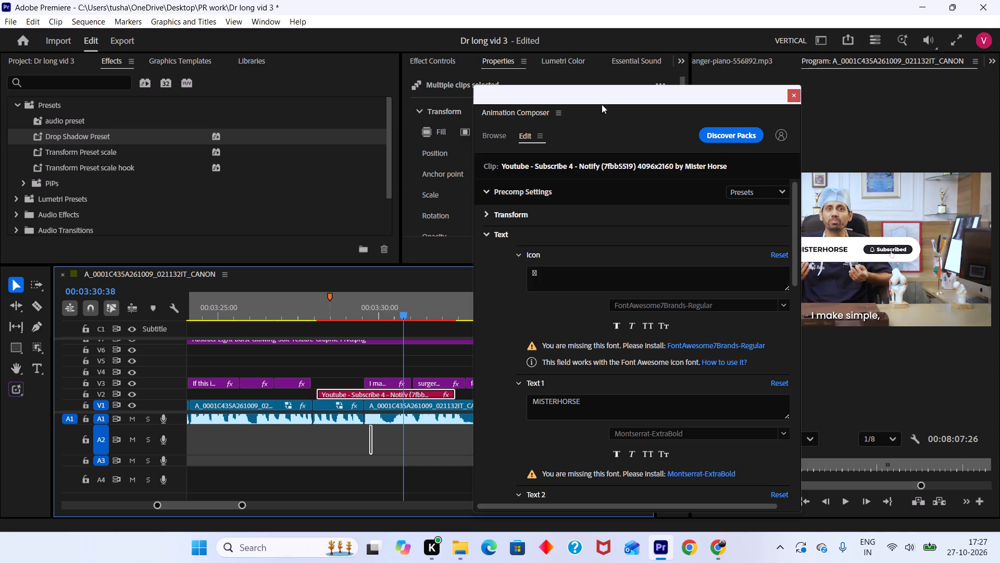
left_click_drag(604, 95, 373, 111)
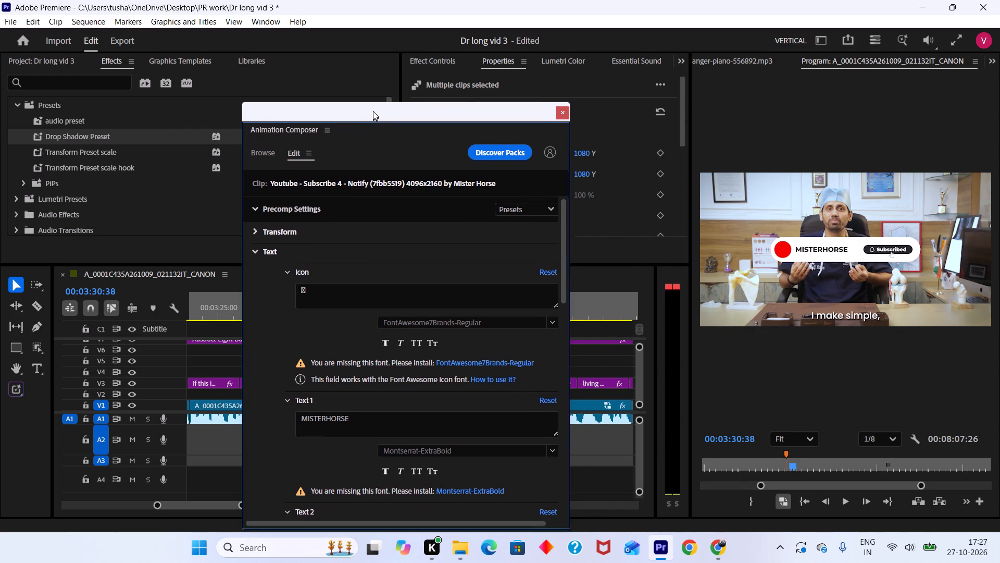
left_click_drag(373, 111, 374, 87)
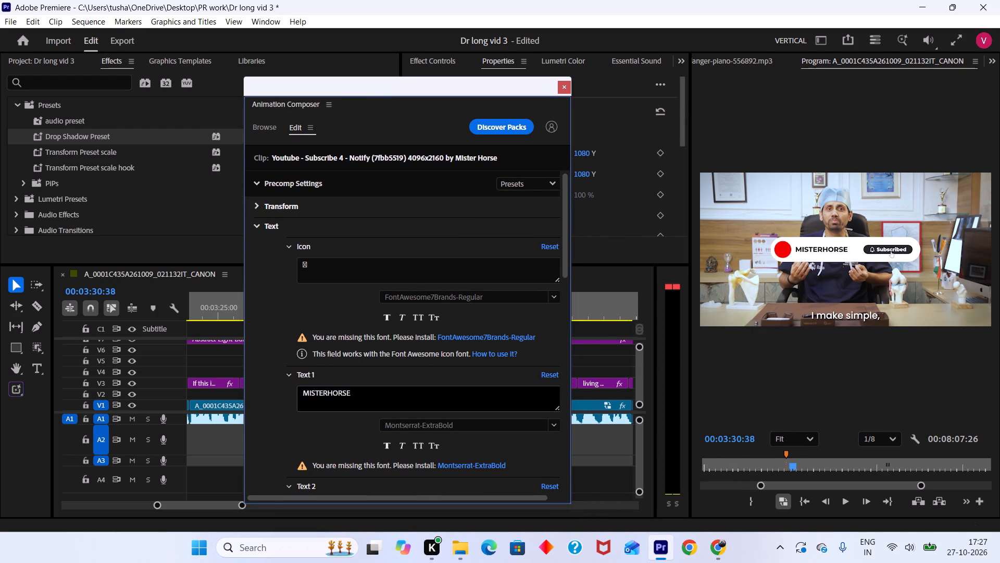
scroll(276, 373, "down", 4)
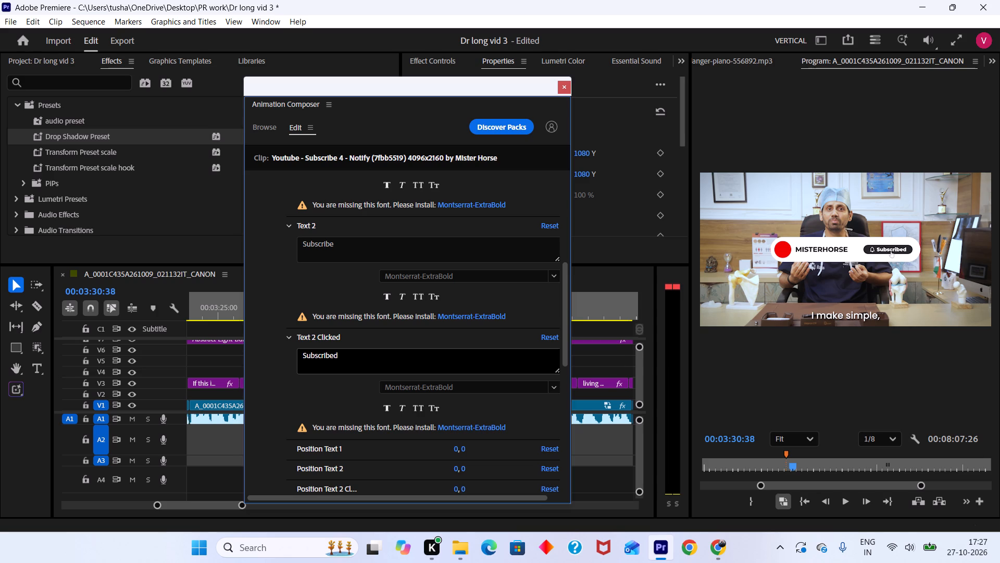
scroll(254, 328, "up", 3)
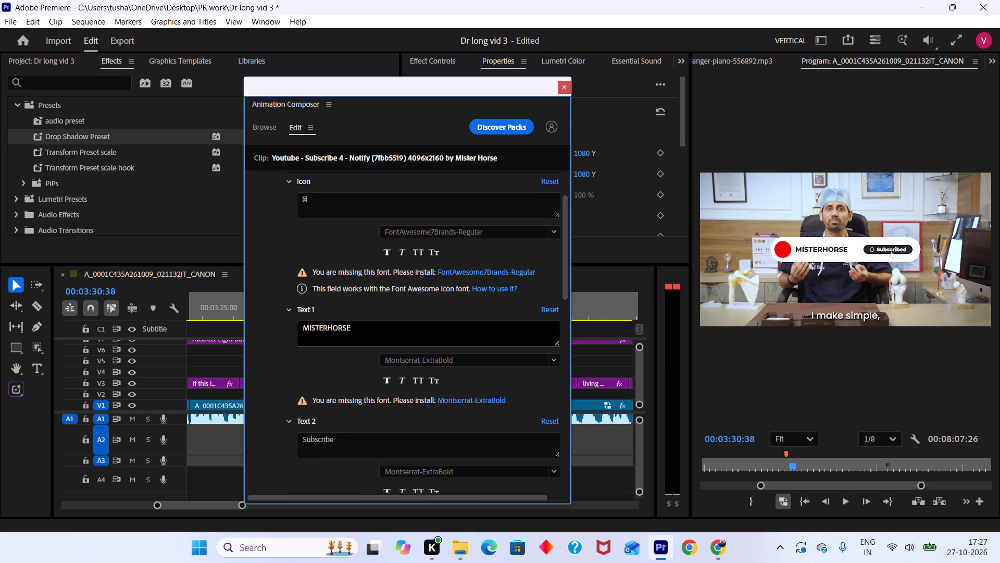
left_click_drag(369, 330, 277, 322)
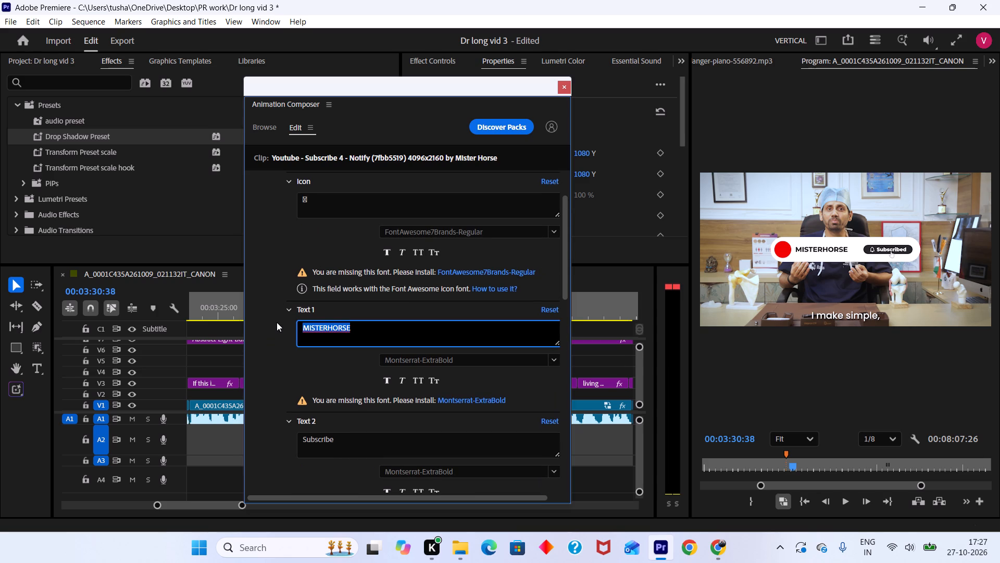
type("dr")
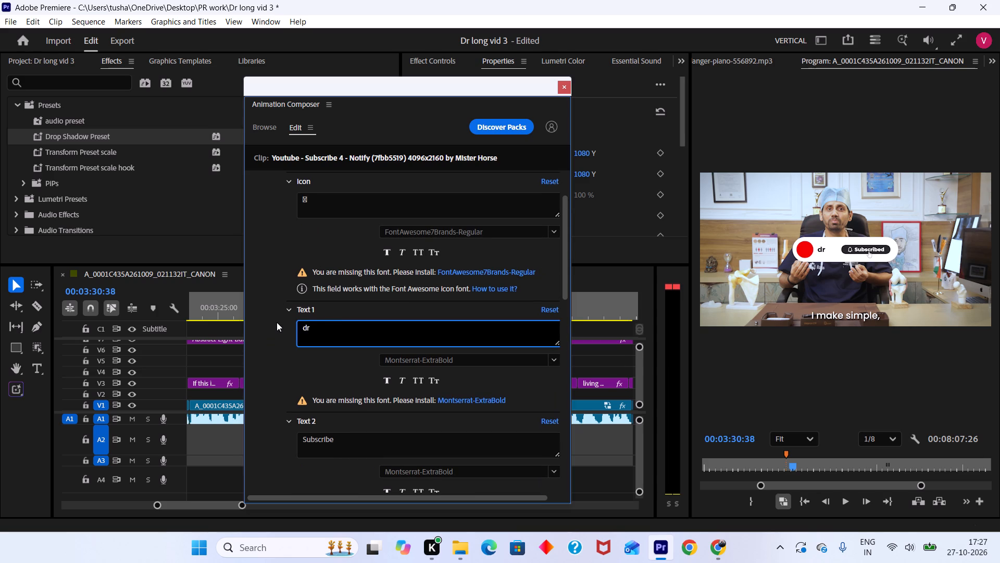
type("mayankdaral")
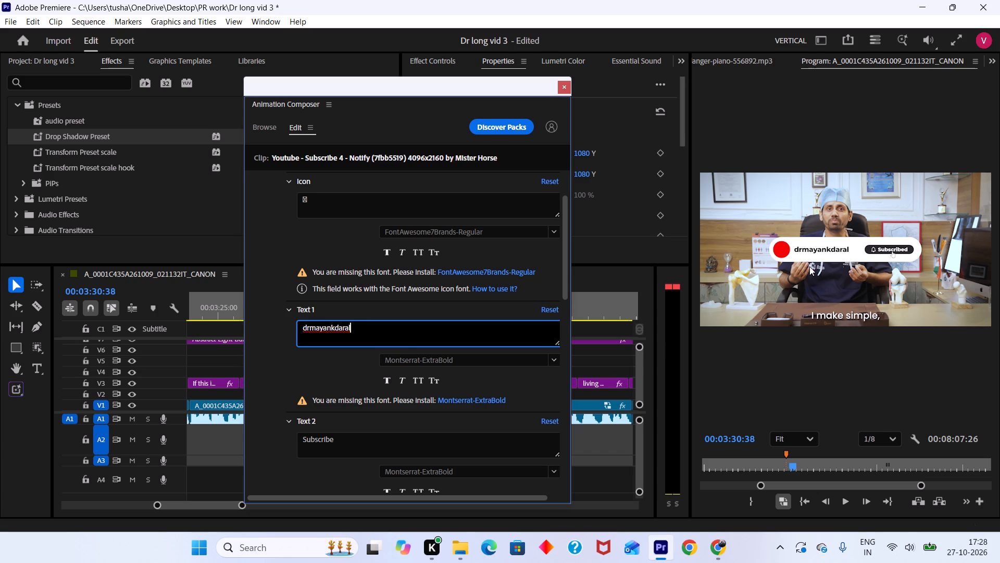
left_click(563, 88)
Play the subscribe animation and move its V2 clip and A2 sound 32 frames earlier.
left_click_drag(397, 308, 318, 302)
key("space")
scroll(357, 414, "up", 5, "alt")
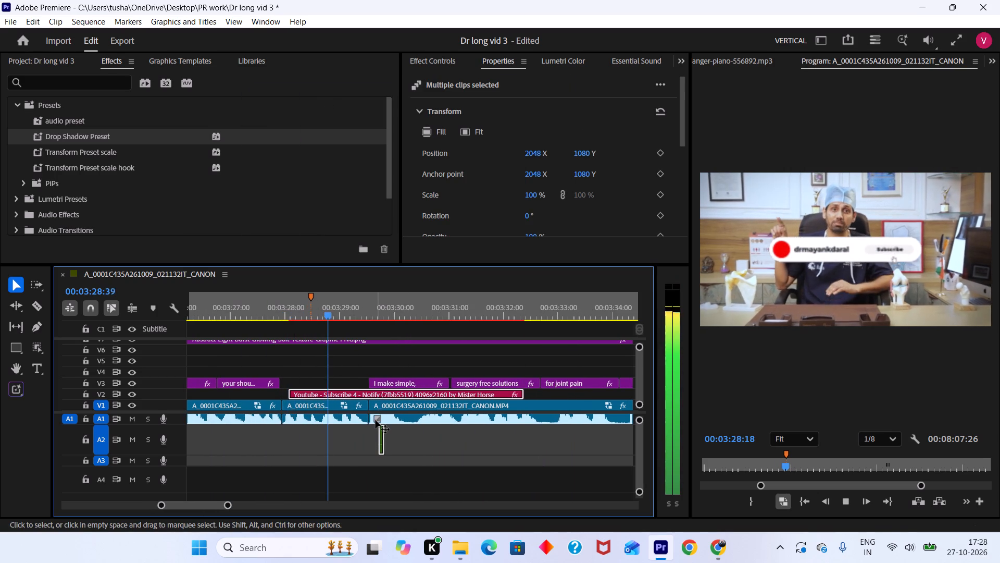
key("space")
left_click_drag(372, 393, 335, 393)
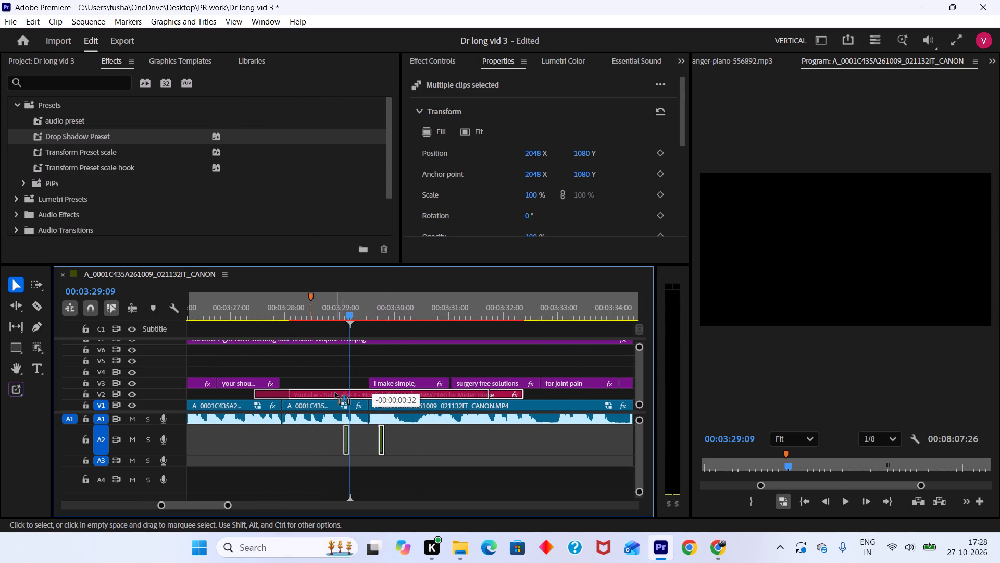
left_click_drag(335, 393, 335, 393)
Play back the subscribe animation from its start to check its timing against the speech and the A2 sound.
left_click_drag(328, 308, 229, 359)
key("space")
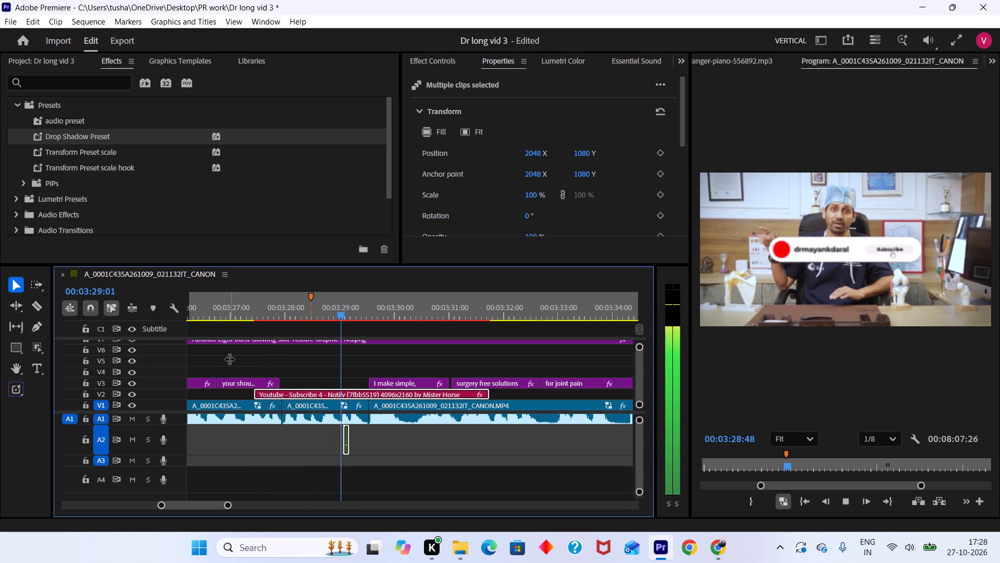
key("space")
left_click_drag(356, 309, 317, 308)
key("space")
key("space")
key("space")
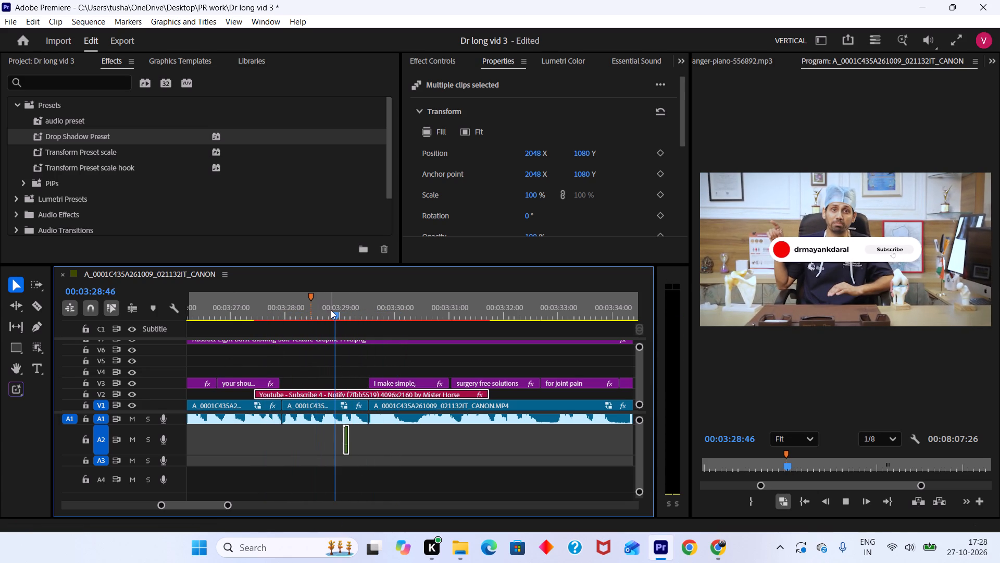
key("space")
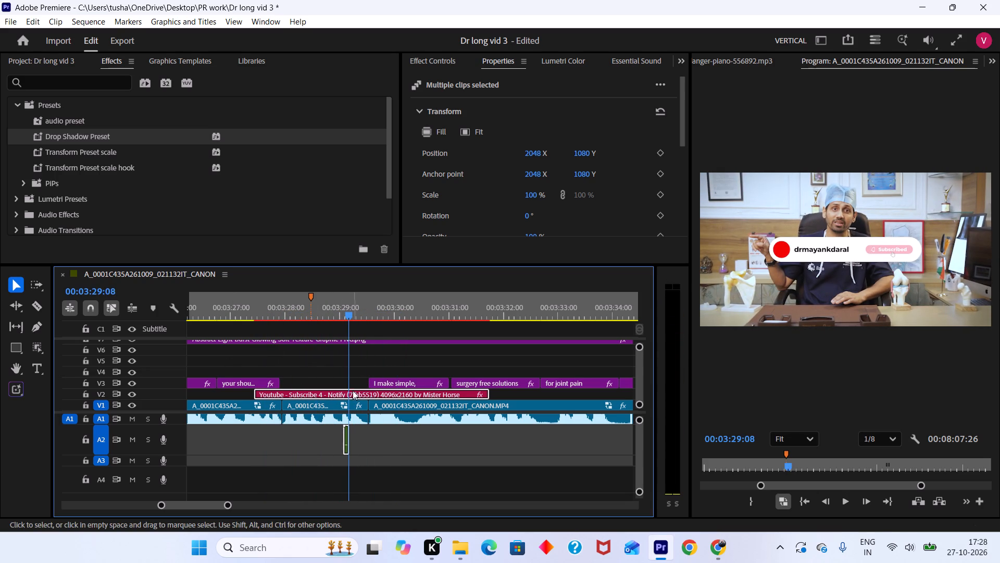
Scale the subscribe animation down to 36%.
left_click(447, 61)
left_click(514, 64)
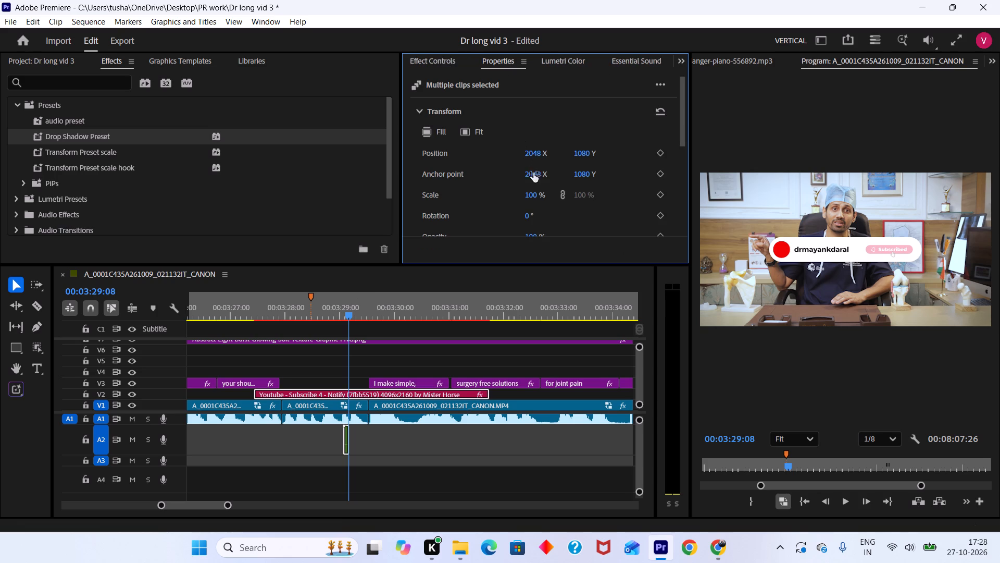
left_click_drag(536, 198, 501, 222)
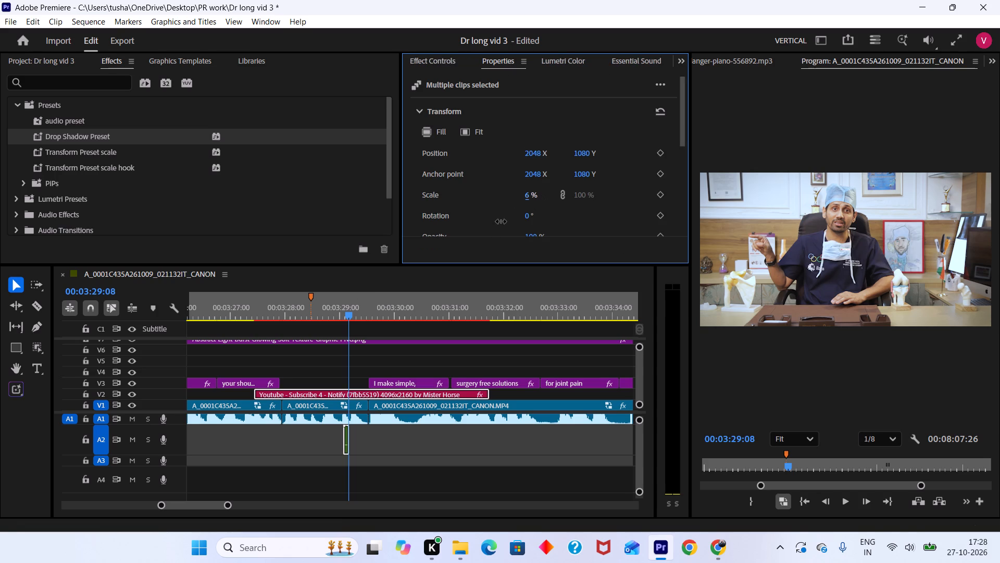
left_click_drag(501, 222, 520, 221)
Apply the Drop Shadow Preset to the subscribe animation clip on V2.
left_click(66, 64)
left_click(107, 65)
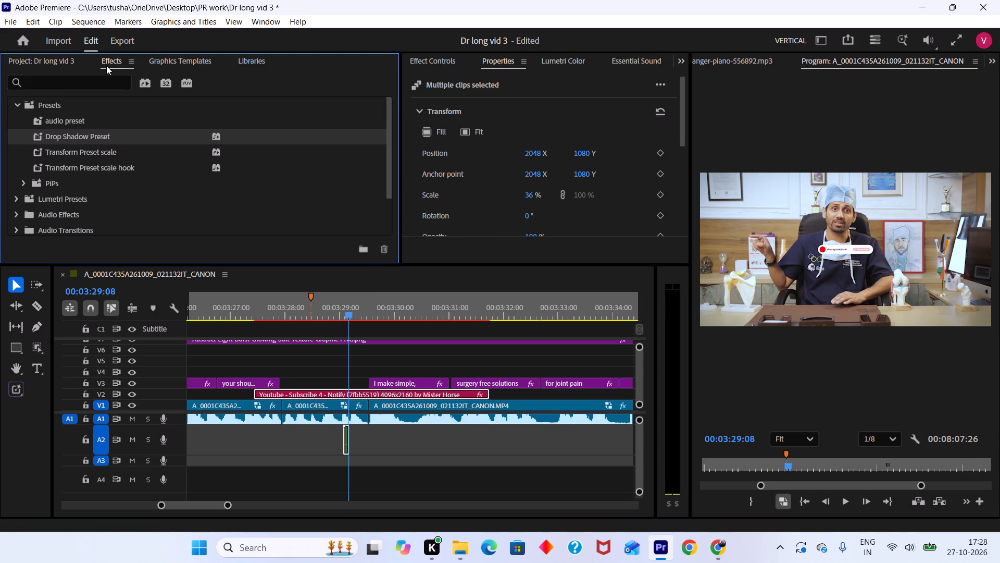
left_click_drag(61, 138, 295, 385)
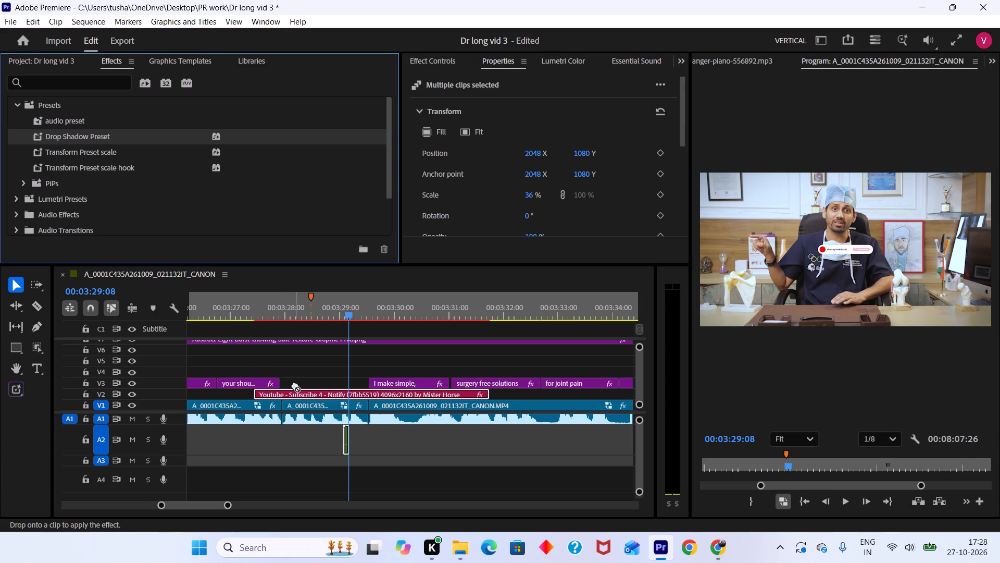
left_click_drag(295, 385, 307, 391)
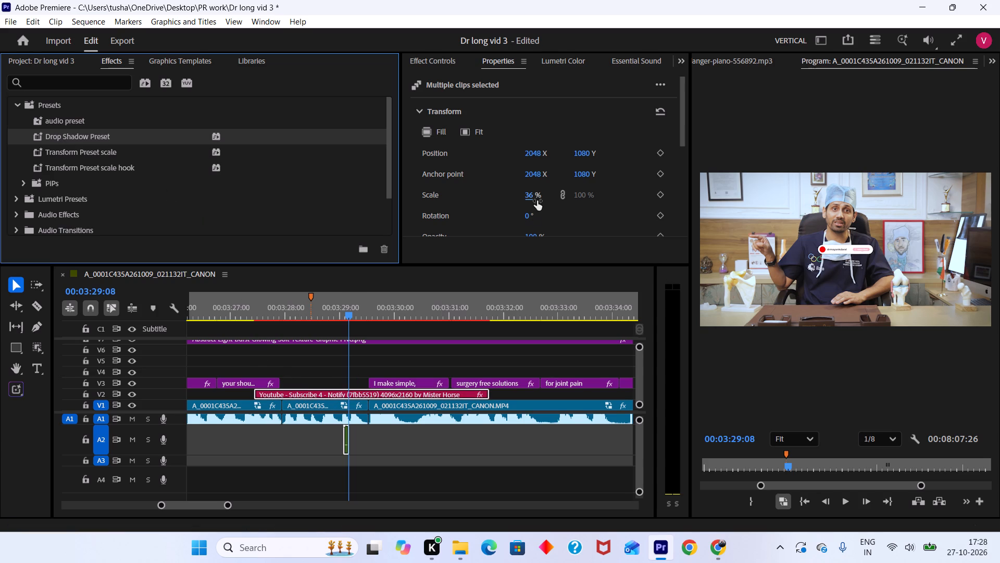
Set the subscribe animation's scale to 42% and its position to 730, 727, beside the doctor's head.
left_click_drag(533, 196, 545, 201)
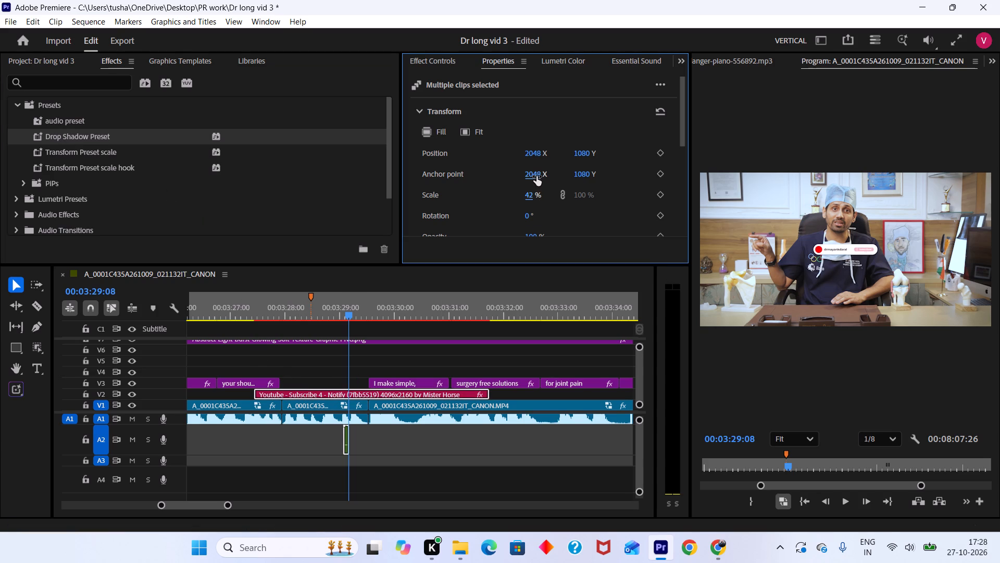
left_click(536, 176)
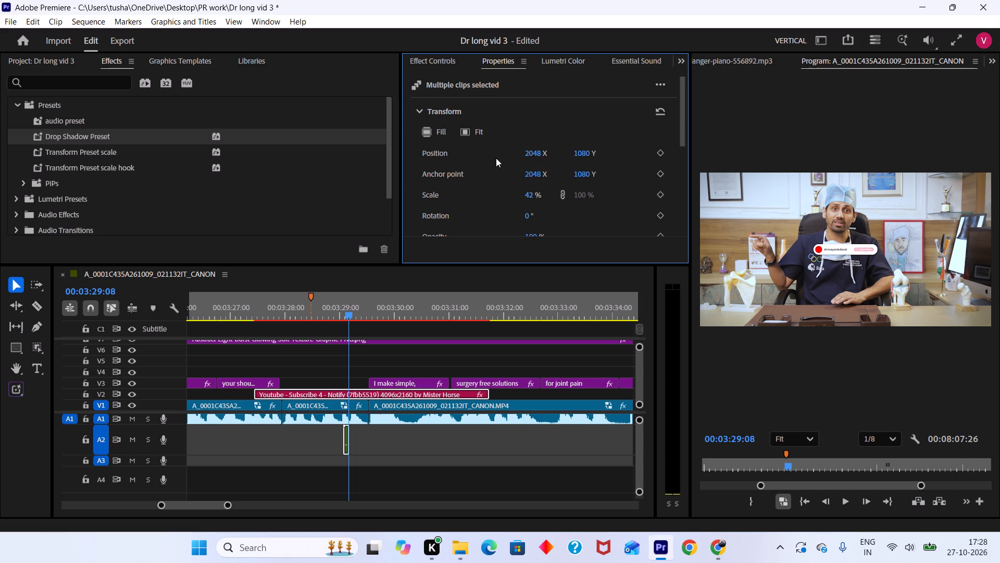
left_click(496, 158)
left_click_drag(533, 153, 677, 198)
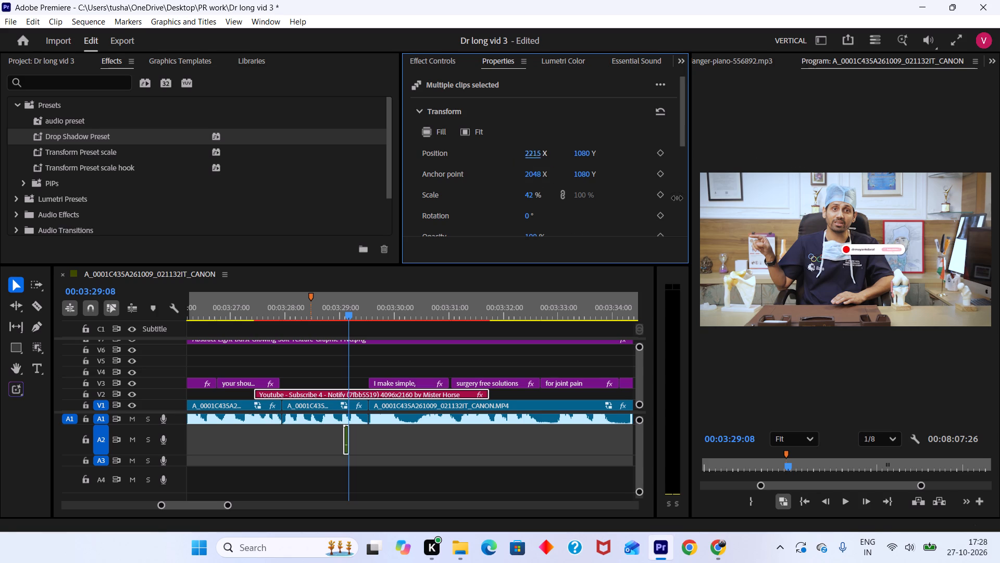
left_click_drag(677, 198, 261, 414)
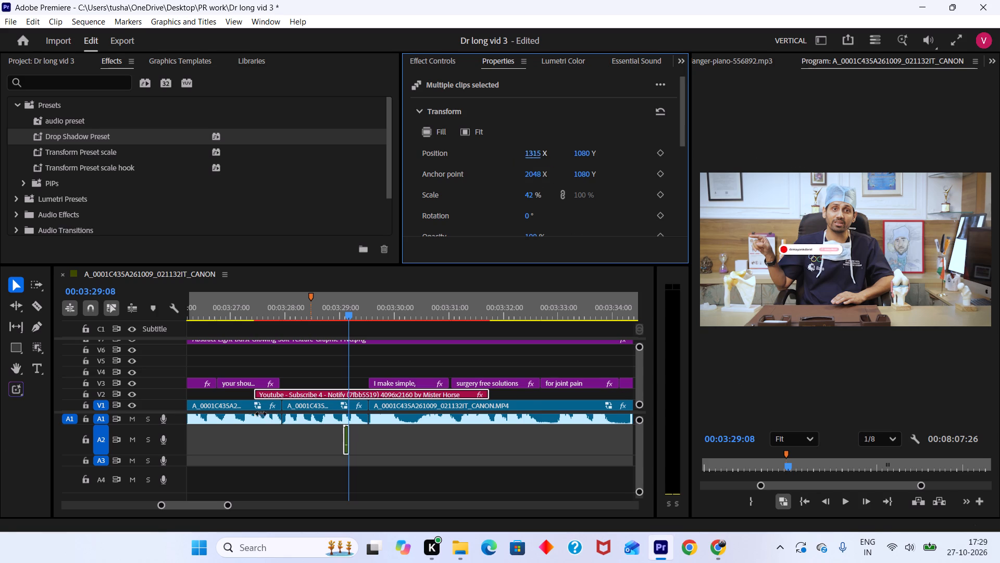
left_click_drag(261, 414, 0, 478)
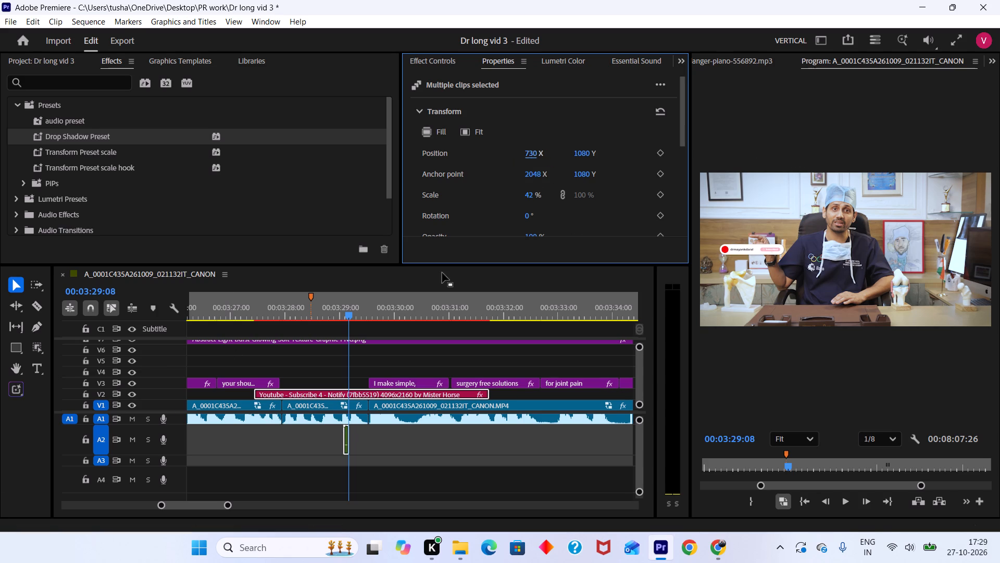
left_click_drag(584, 151, 238, 439)
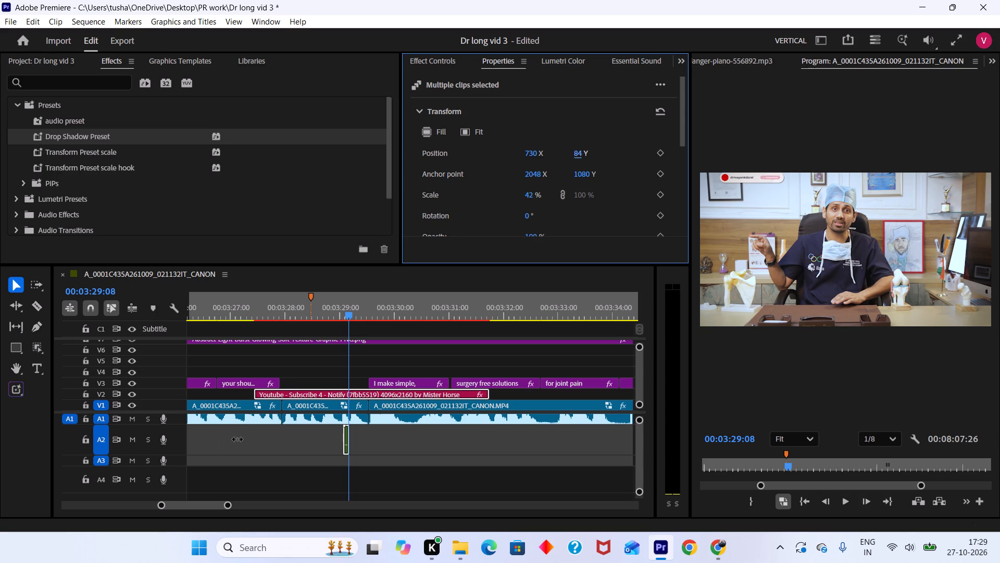
left_click_drag(238, 439, 535, 360)
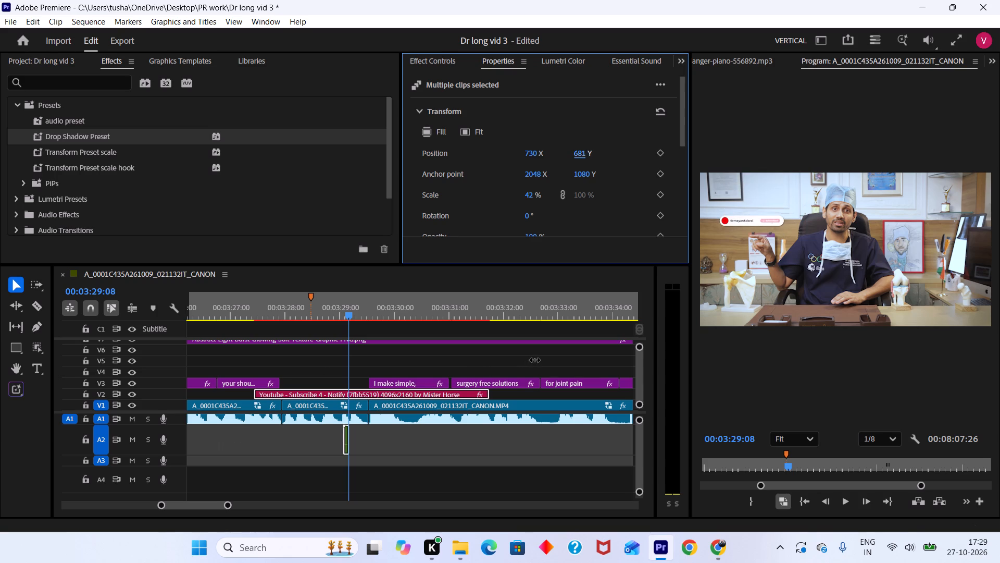
left_click_drag(535, 360, 554, 349)
Preview the subscribe animation, then enlarge it to 49% and set its anchor point to 2003, 1175.
left_click_drag(346, 310, 247, 329)
key("space")
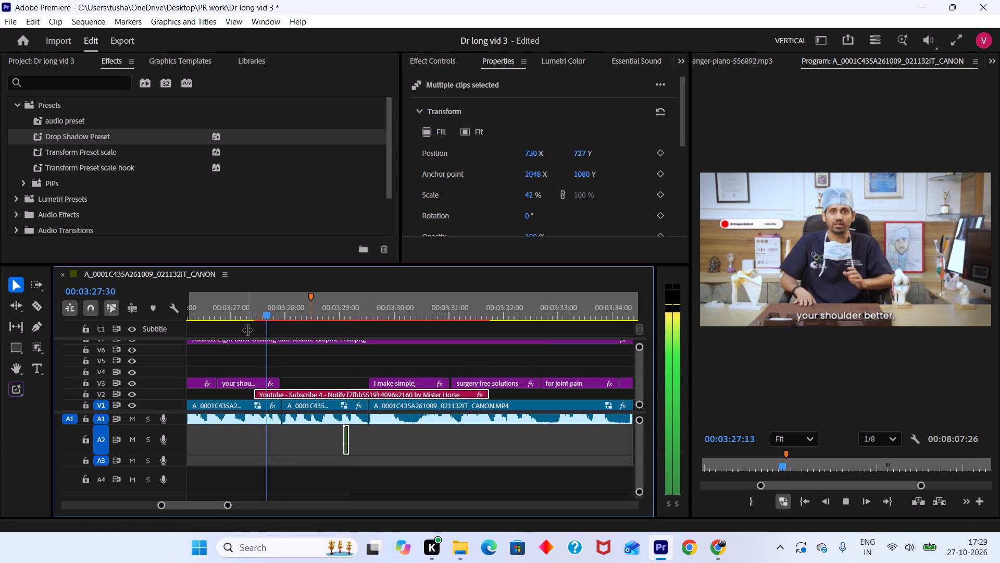
key("space")
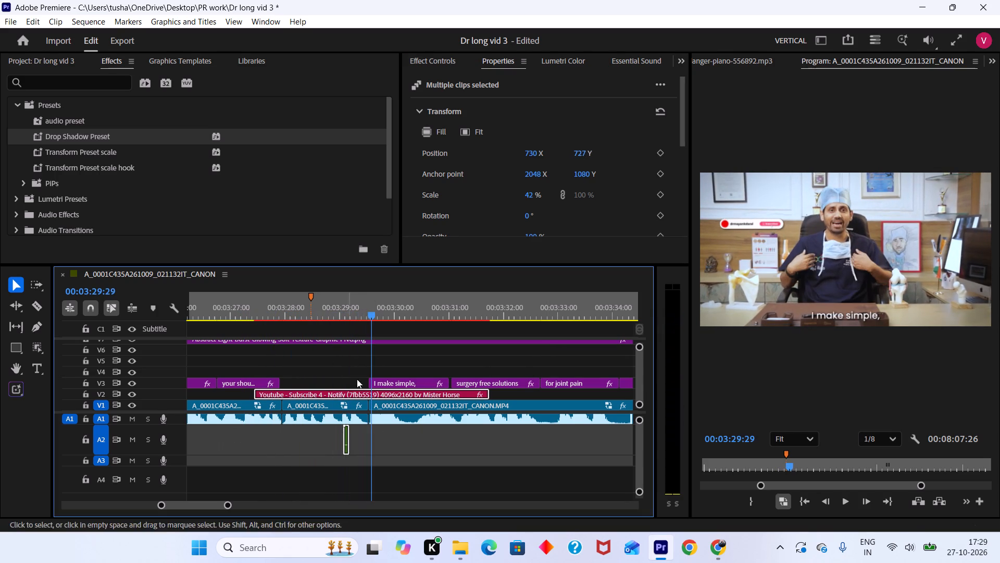
left_click_drag(530, 194, 533, 193)
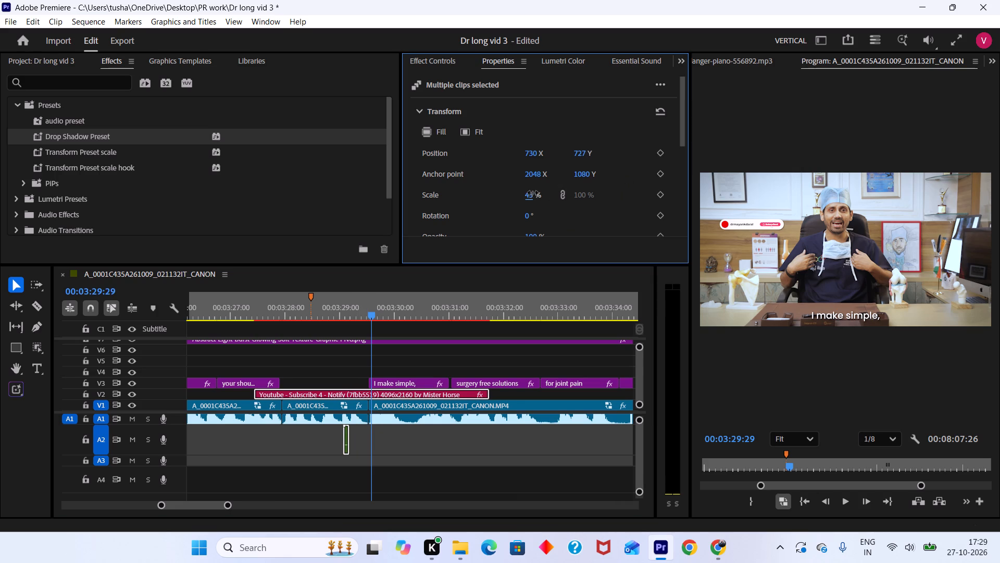
left_click_drag(533, 193, 536, 193)
left_click_drag(534, 170, 534, 198)
left_click_drag(579, 174, 623, 208)
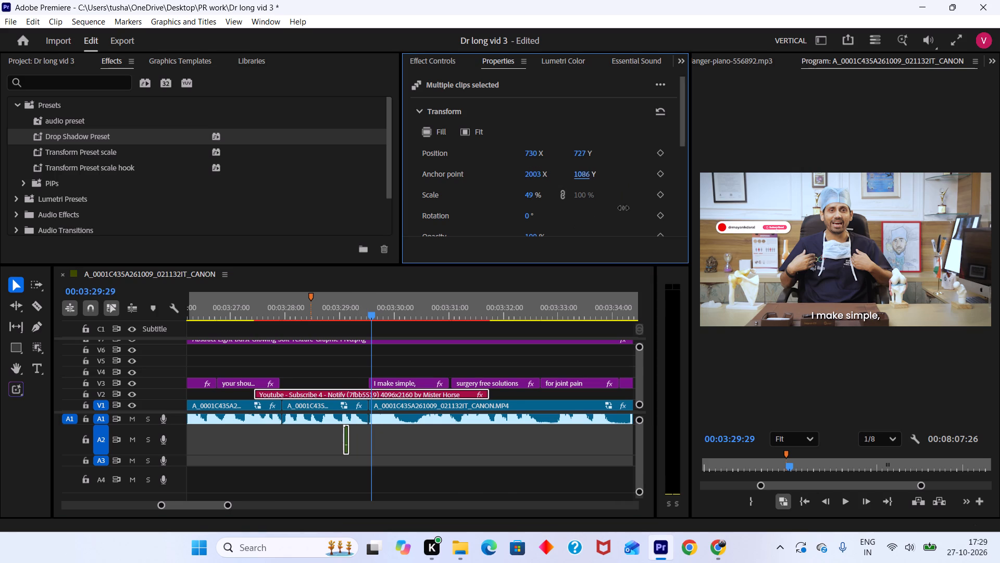
left_click_drag(623, 208, 668, 199)
Play the subscribe animation through from its start to check its size and placement.
left_click_drag(392, 306, 337, 314)
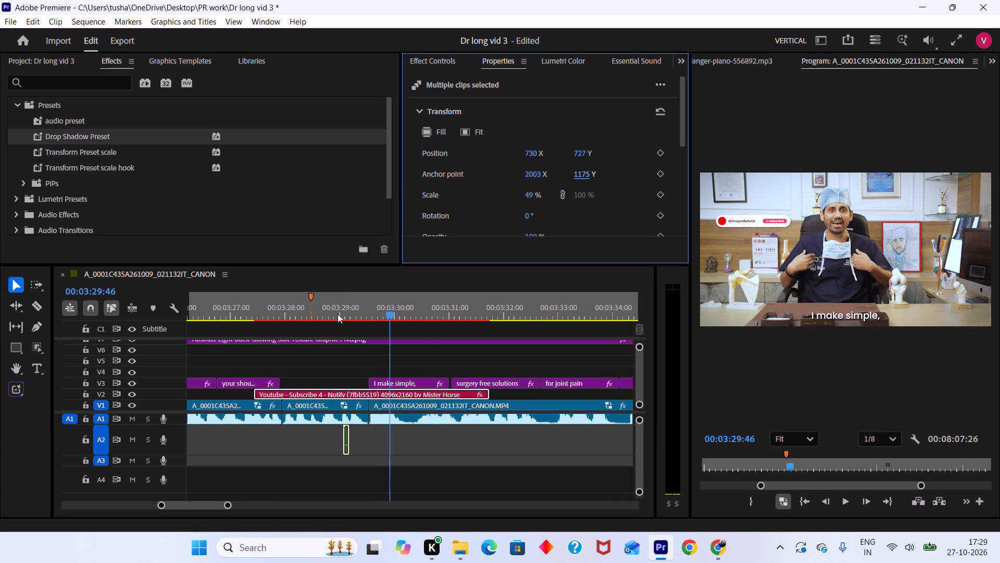
left_click_drag(337, 314, 262, 314)
left_click_drag(262, 314, 249, 312)
key("space")
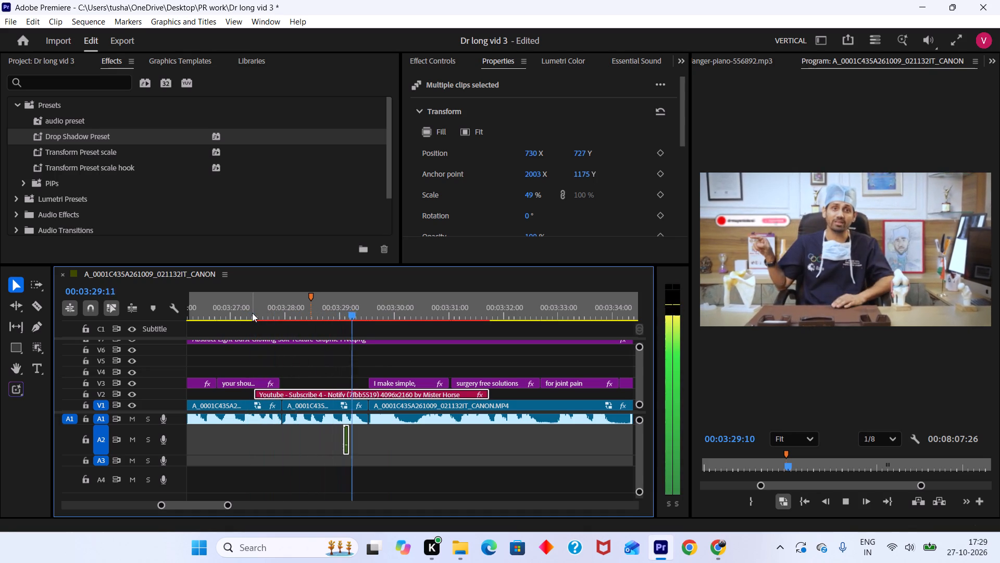
key("space")
key("space")
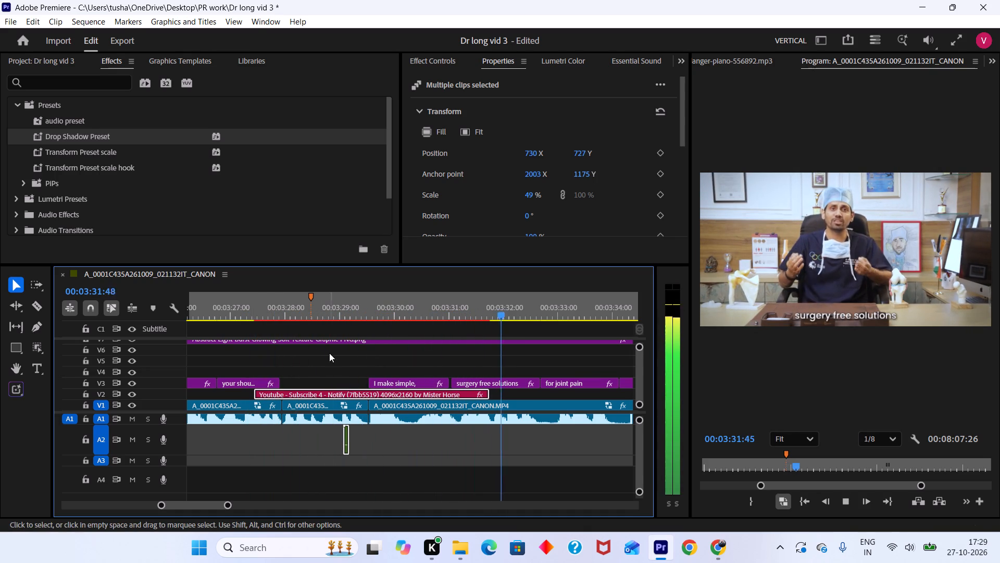
Continue playback past the subscribe animation and save the project.
scroll(408, 393, "down", 12, "alt")
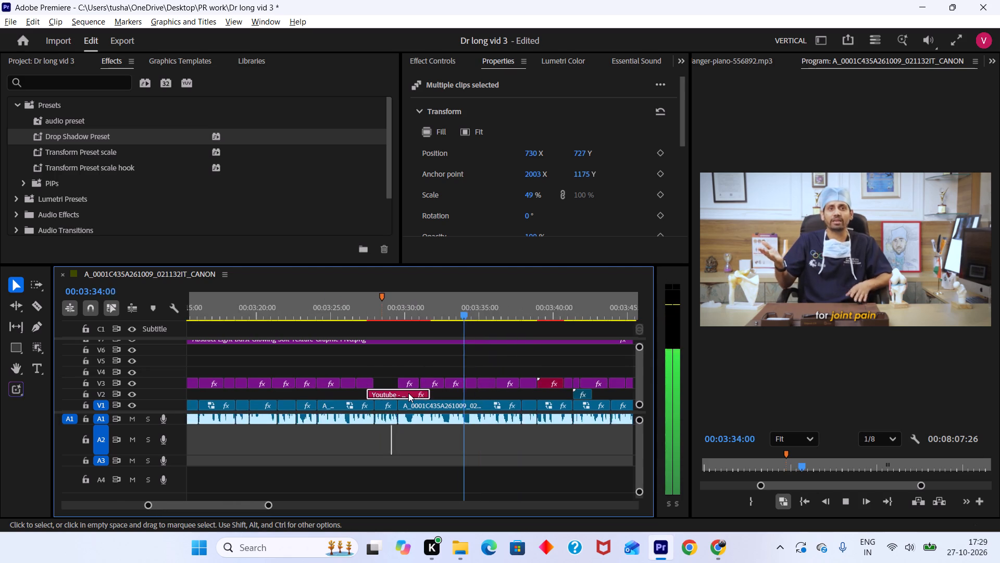
scroll(408, 393, "down", 16, "alt")
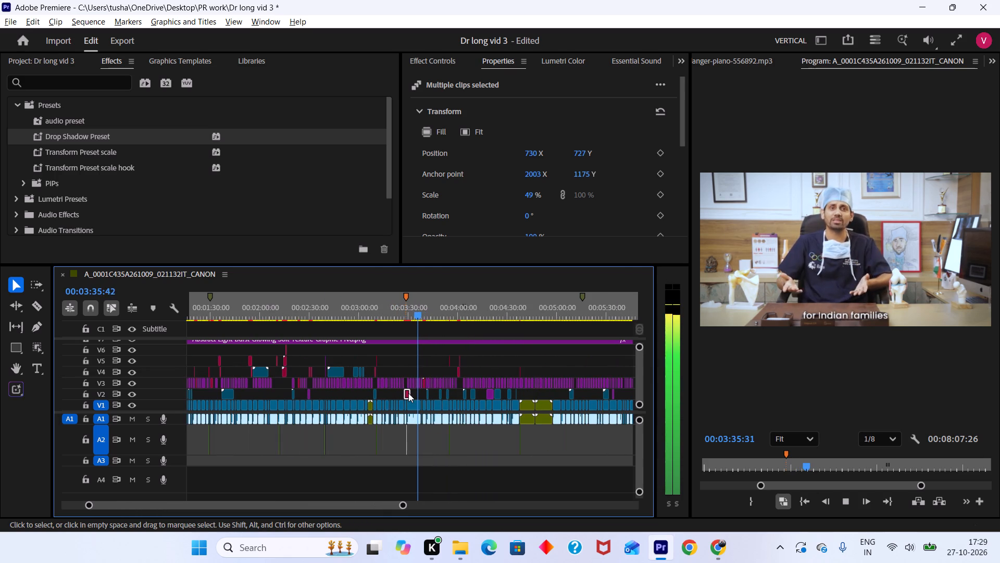
key("ctrl+s")
key("space")
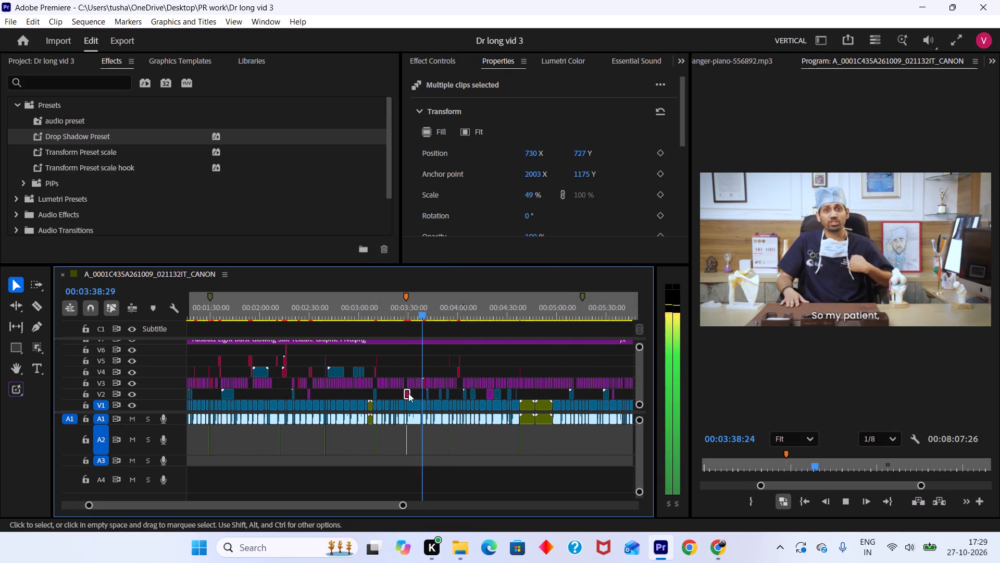
scroll(408, 393, "down", 5, "alt")
key("ctrl+s")
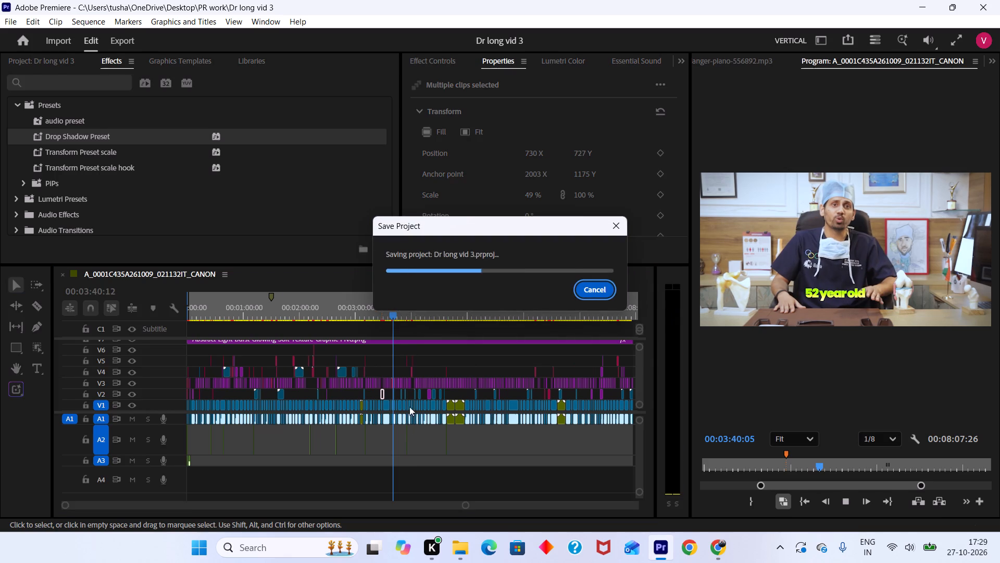
Reduce the A2 audio track to the same low height as A1 and A3, and save the project.
scroll(362, 460, "up", 4, "alt")
scroll(362, 460, "up", 8)
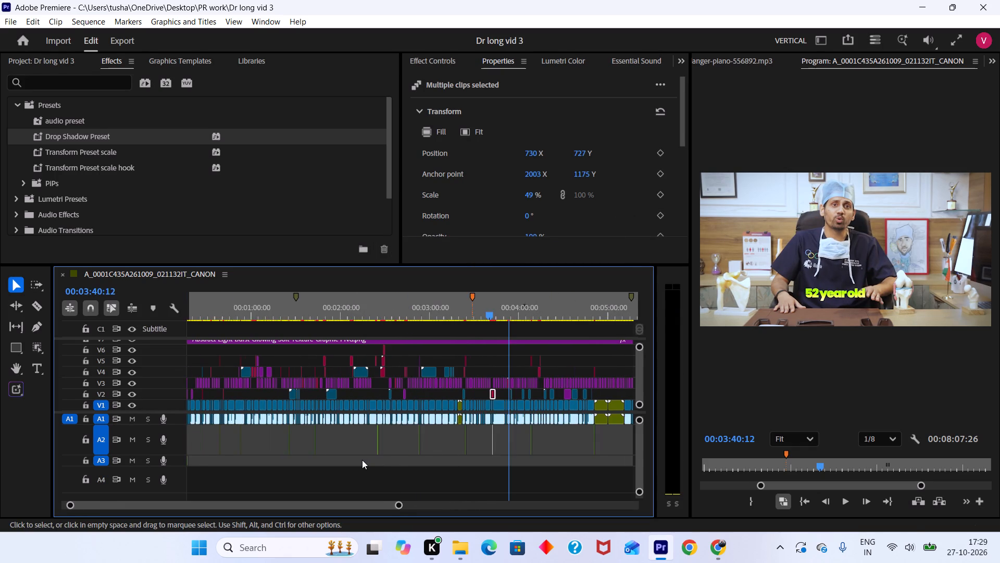
scroll(362, 460, "up", 2)
scroll(362, 460, "down", 9, "alt")
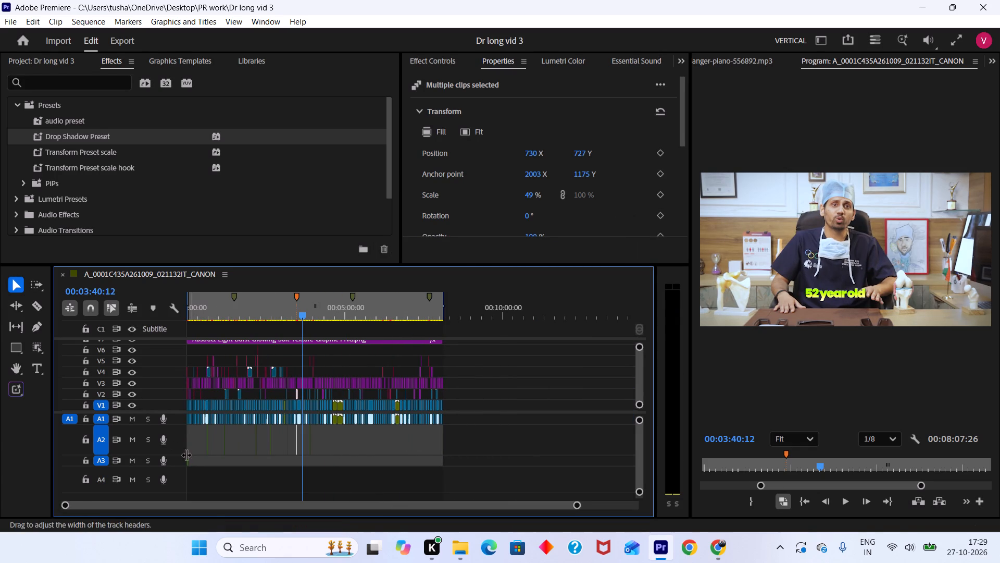
left_click(176, 442)
scroll(176, 442, "down", 9, "alt")
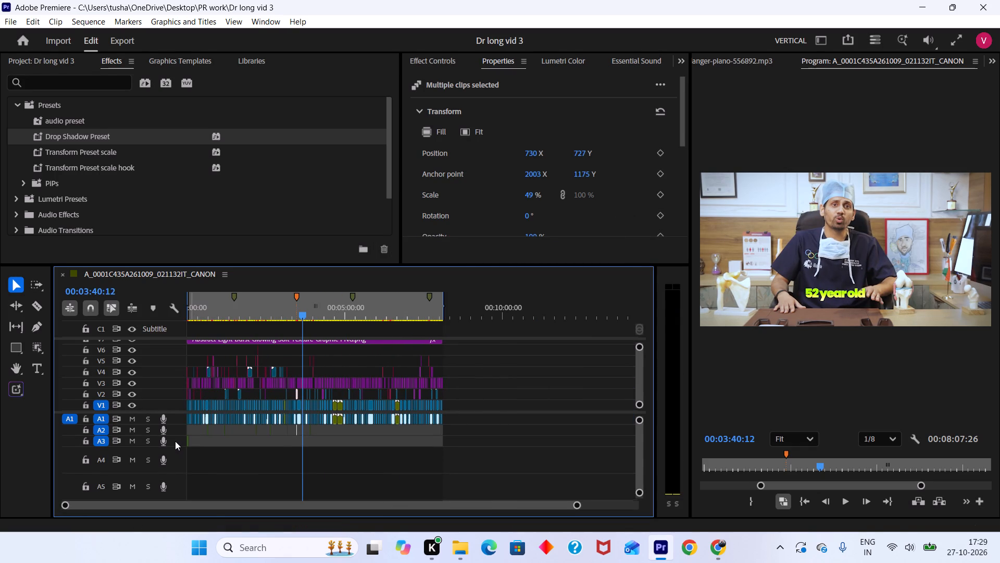
left_click(175, 441)
scroll(175, 441, "down", 8, "alt")
key("ctrl+s")
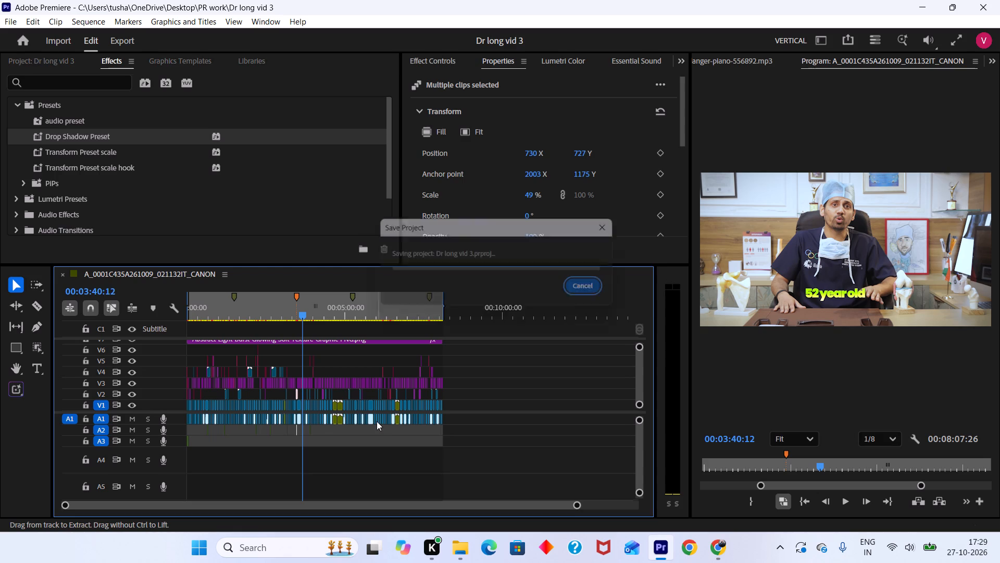
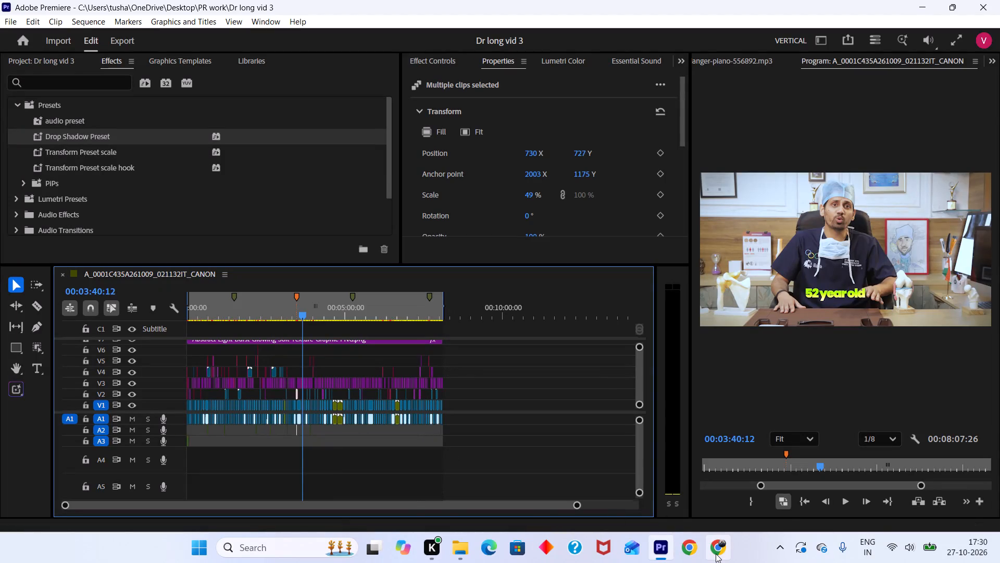
Save the Dr long vid 3 project.
key("ctrl+s")
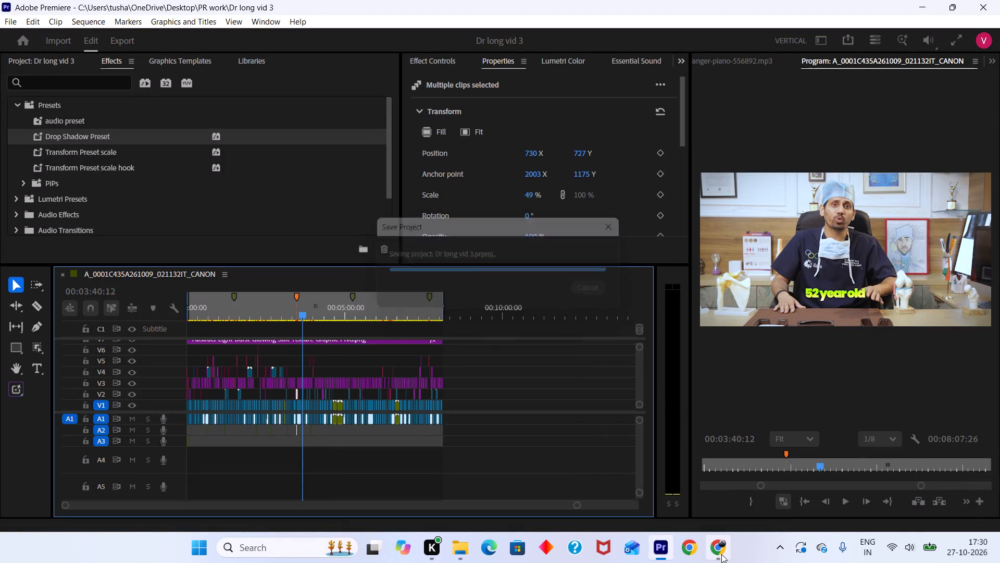
Switch to Chrome, play the Medical Background Music video on YouTube and raise its player volume to 100%.
left_click(722, 548)
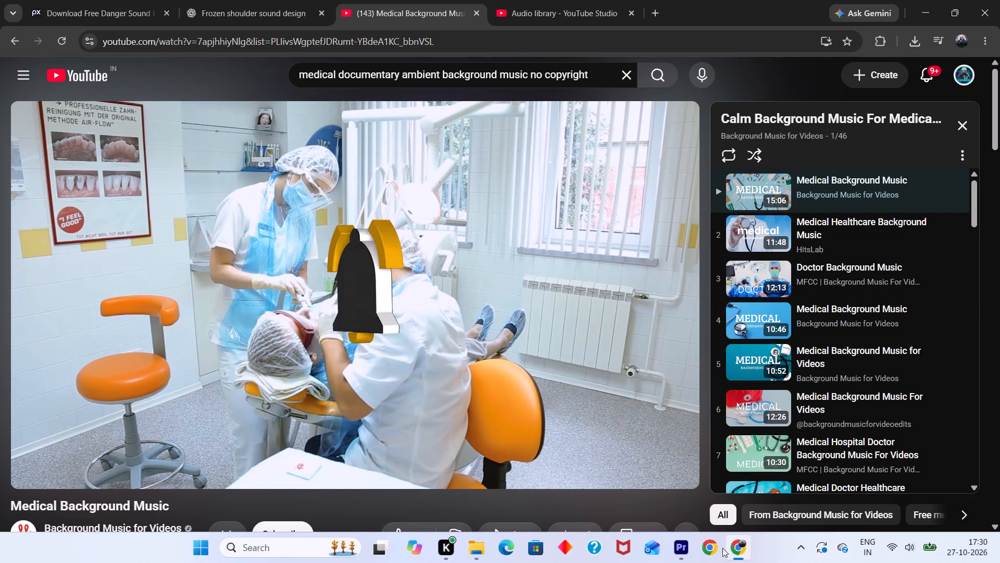
left_click(330, 324)
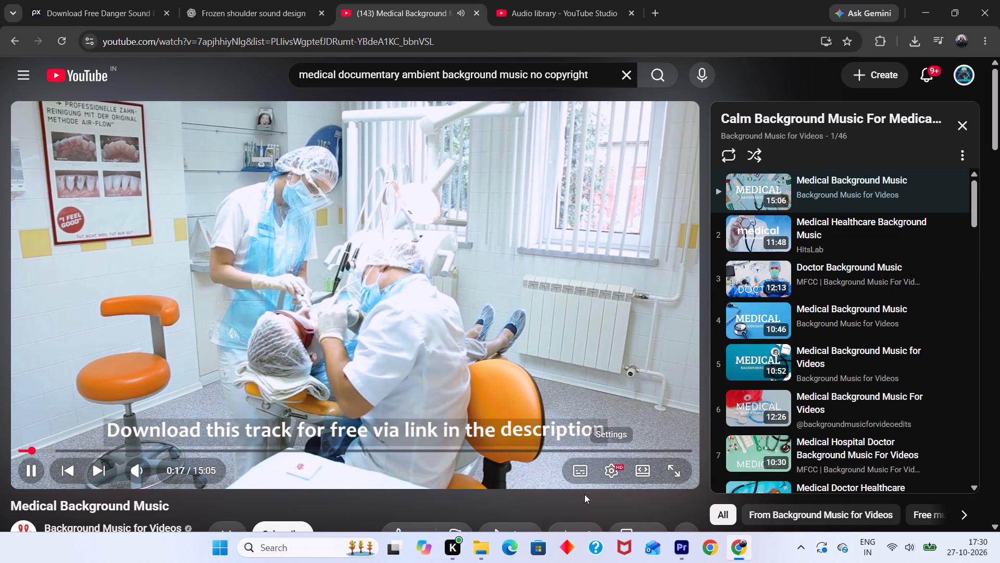
key("Up")
key("Up")
key("Up")
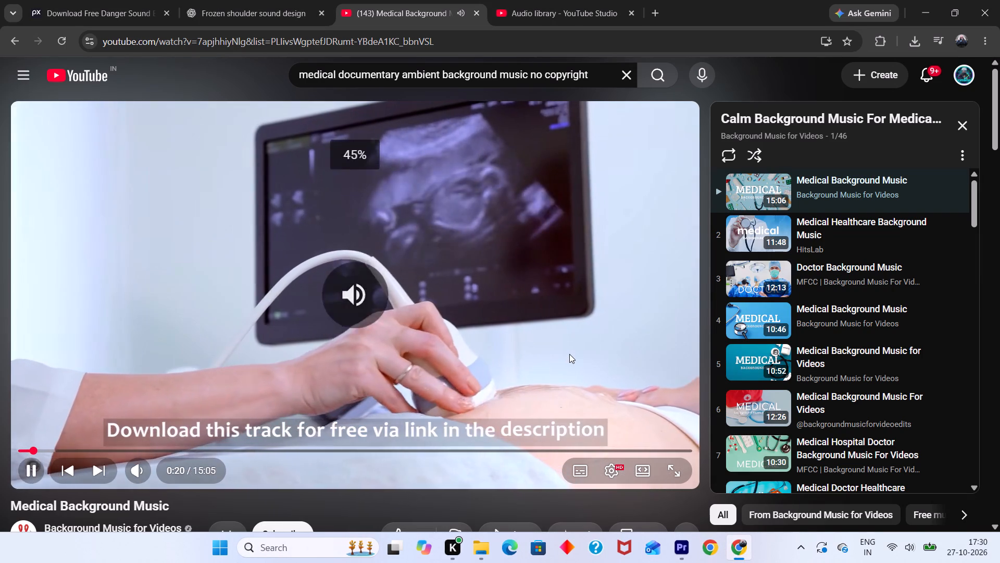
key("Up")
key("Up")
key("Up")
key("Up")
key("Up")
key("Up")
key("Up")
key("Up")
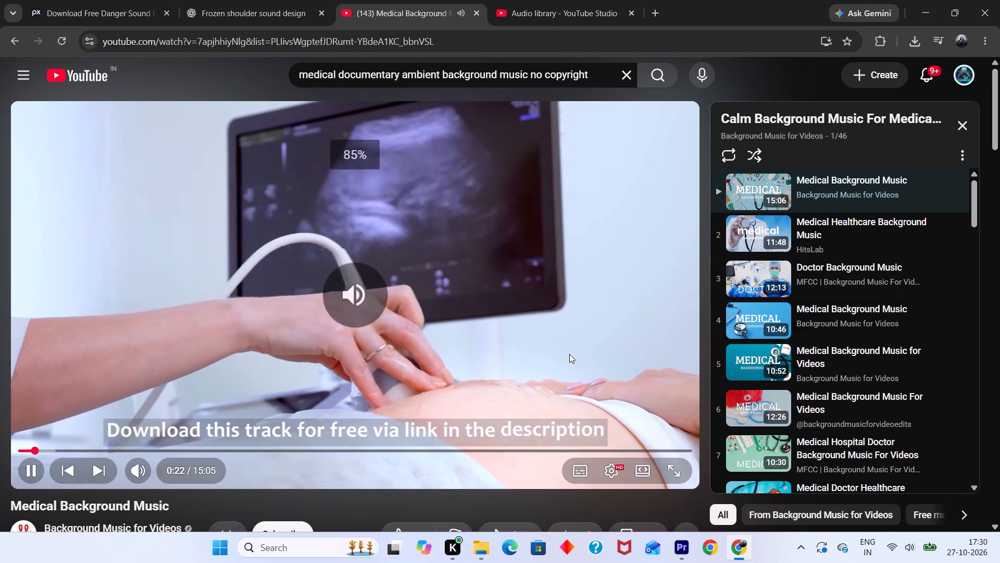
key("Up")
key("Up")
key("Up")
key("Up")
key("Up")
key("Up")
key("Up")
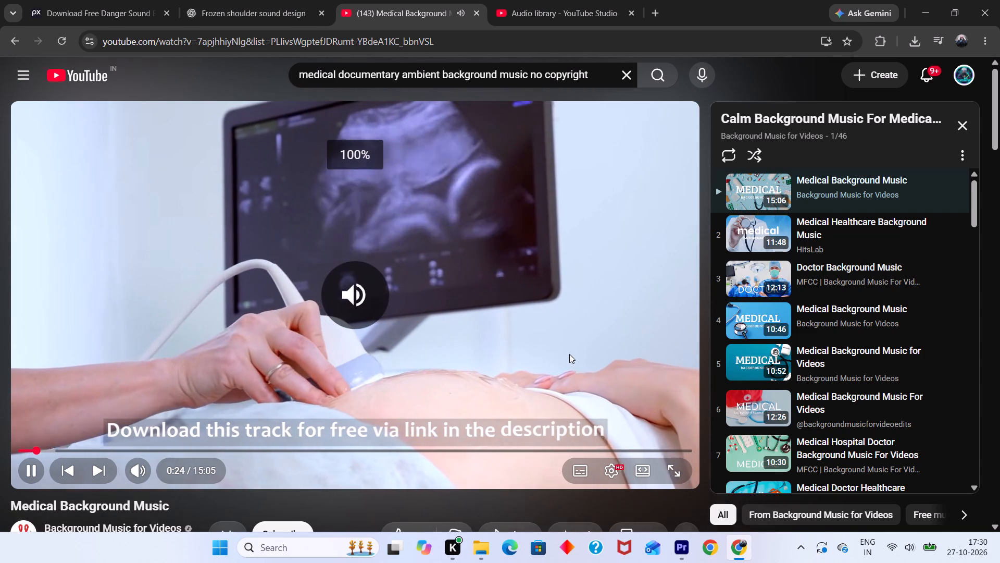
Skip ahead through the Medical Background Music track to sample it, jumping to about 3:45.
key("Right")
key("Right")
key("Right")
key("Right")
key("Right")
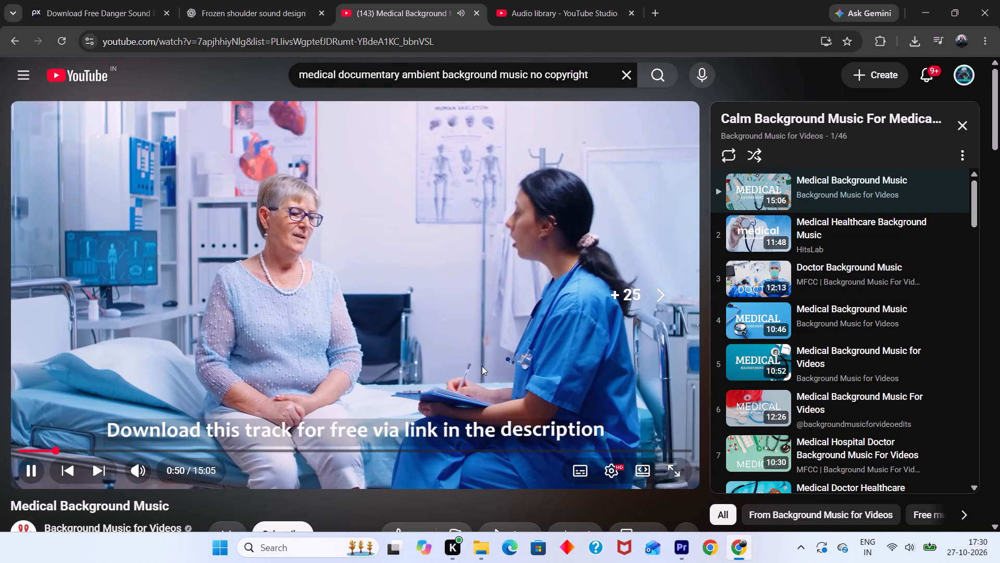
scroll(191, 384, "down", 2)
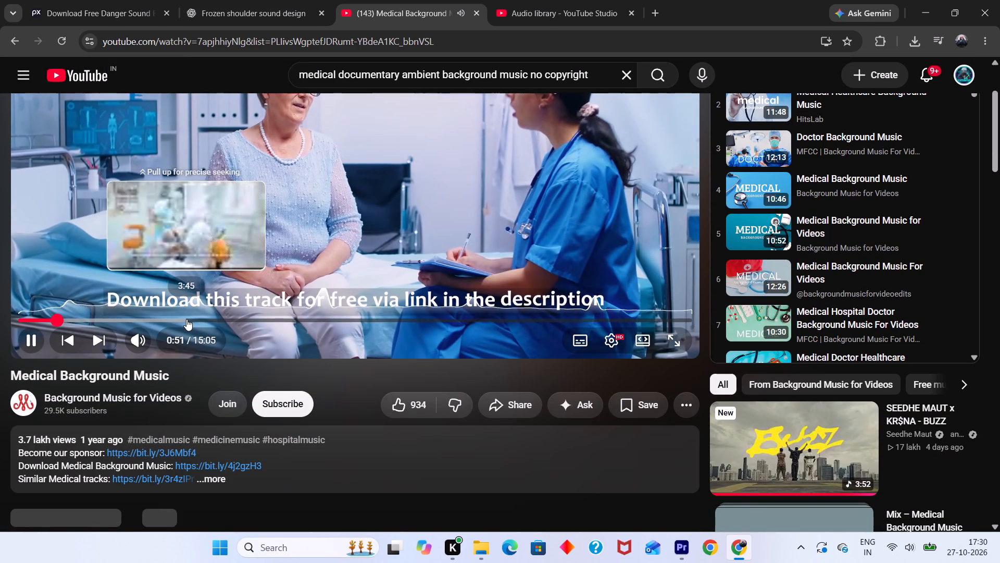
left_click(186, 319)
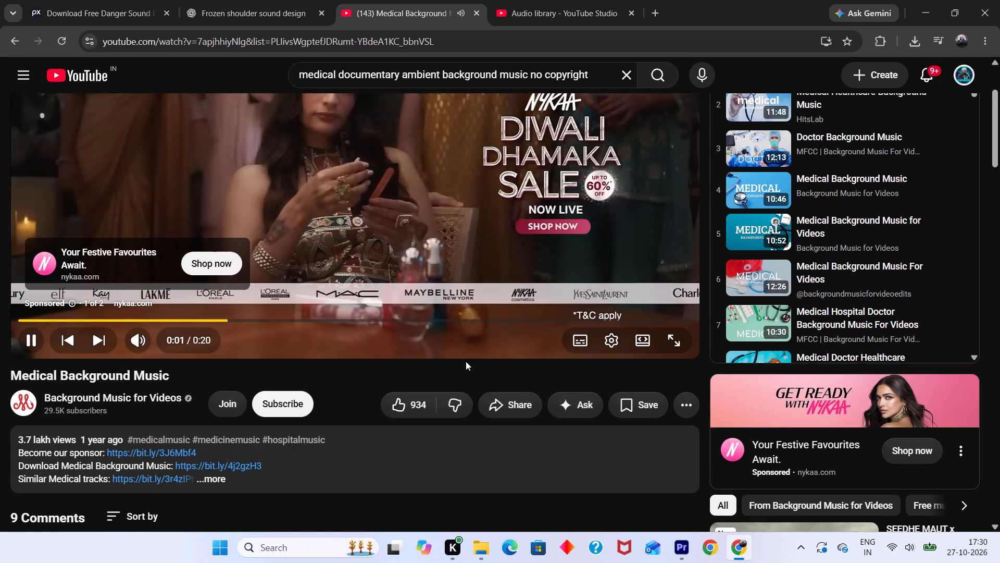
Play Doctor Background Music from the playlist, sample it up to about 0:33 and pause it.
scroll(471, 368, "up", 2)
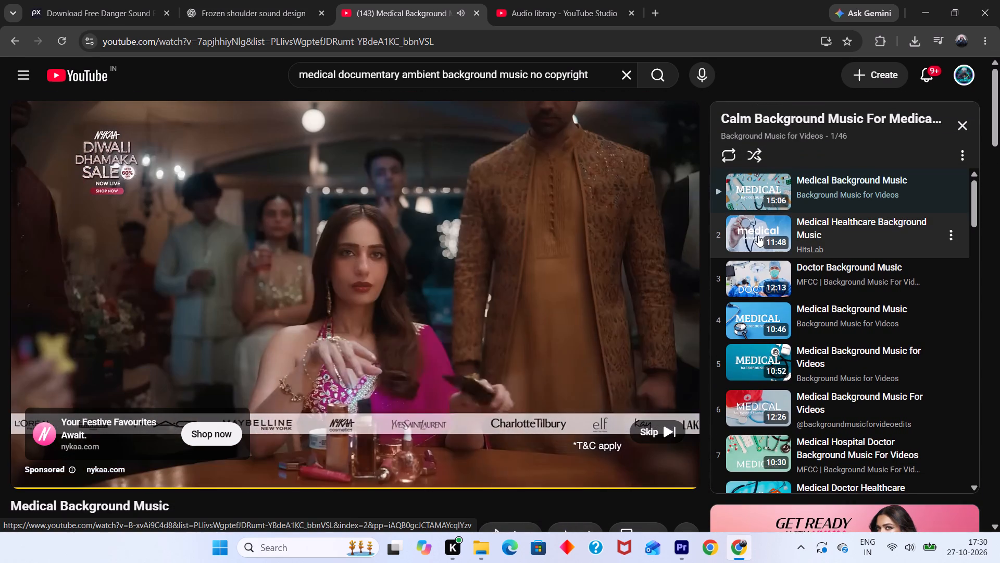
left_click(756, 265)
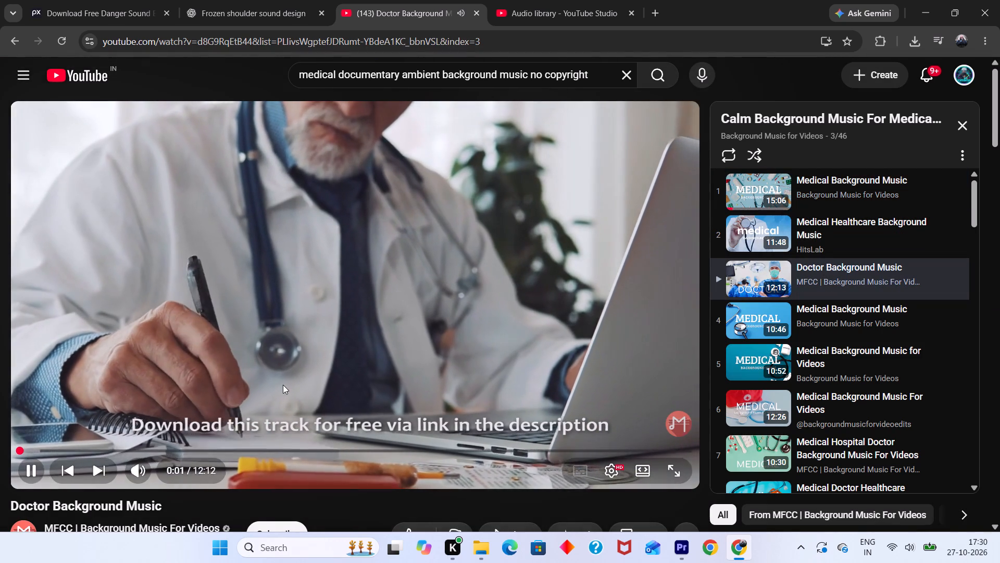
key("Right")
key("Right")
key("Right")
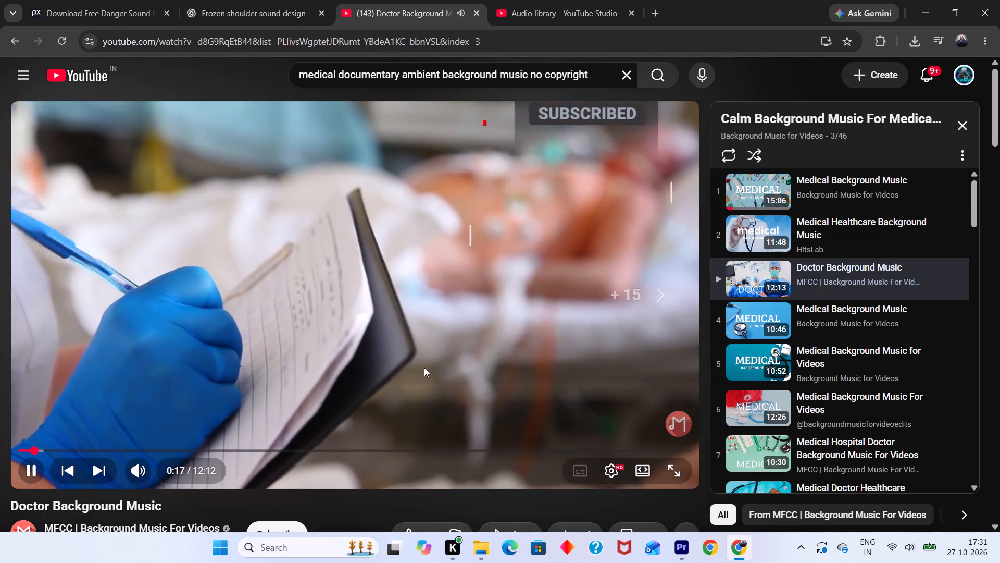
left_click(47, 452)
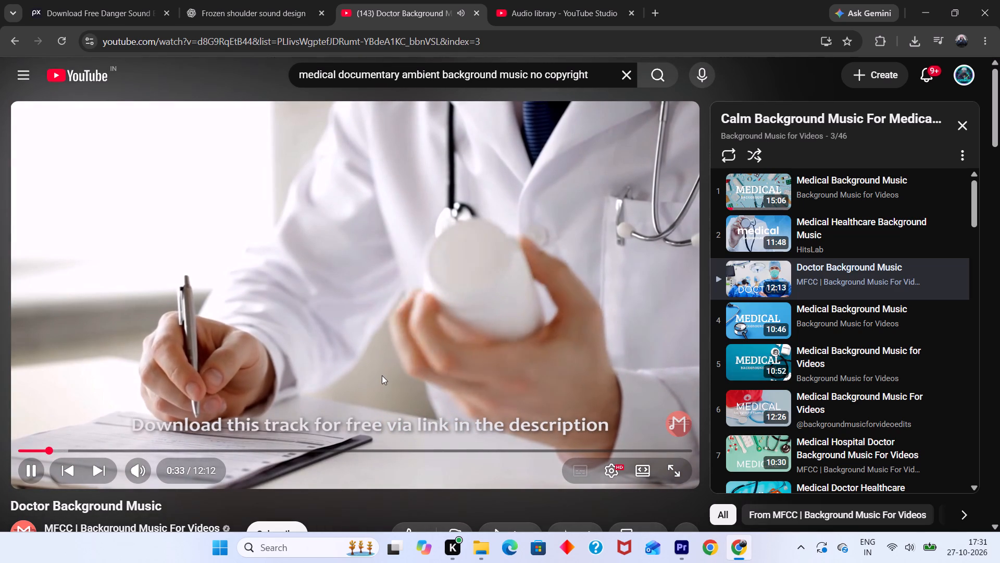
left_click(382, 375)
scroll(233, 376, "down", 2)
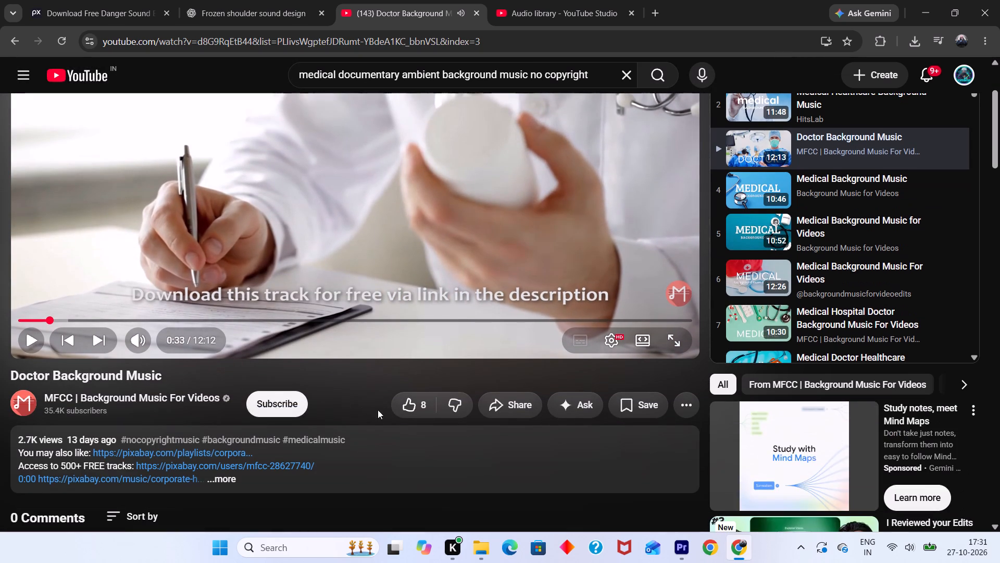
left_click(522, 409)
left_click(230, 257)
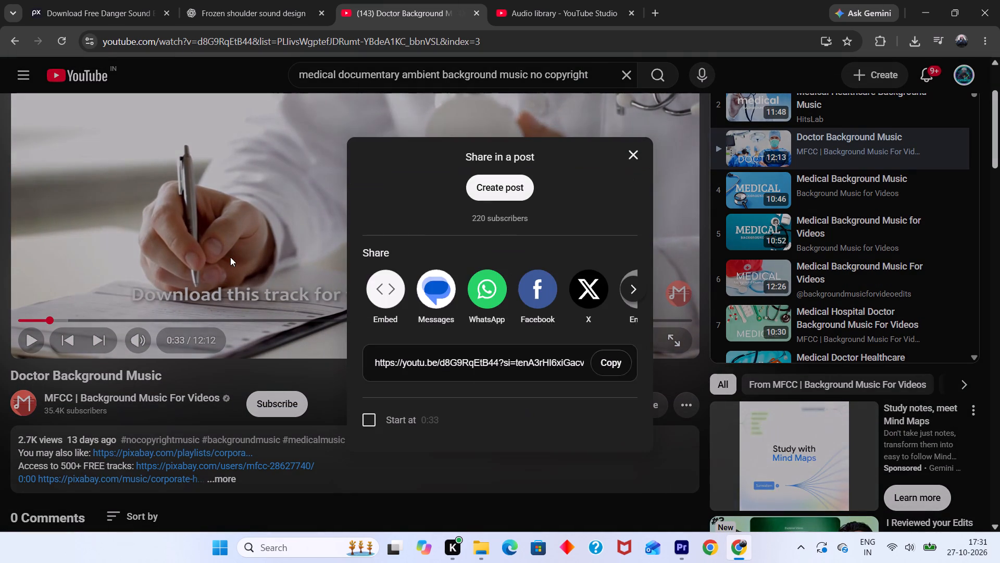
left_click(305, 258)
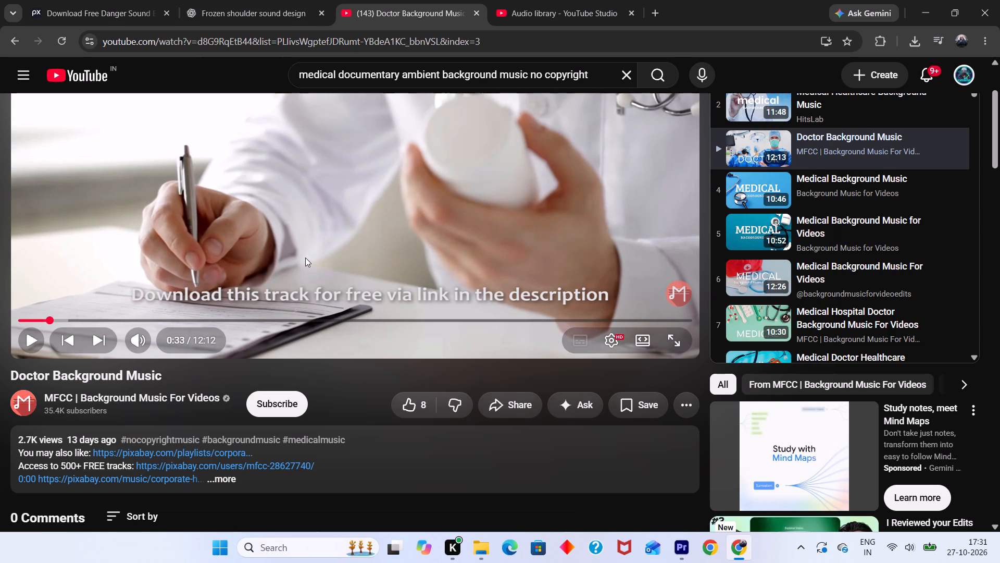
Raise the system volume while listening to more of the Doctor Background Music track.
key("Up")
key("Up")
key("Up")
scroll(444, 266, "up", 4)
key("Up")
left_click(908, 541)
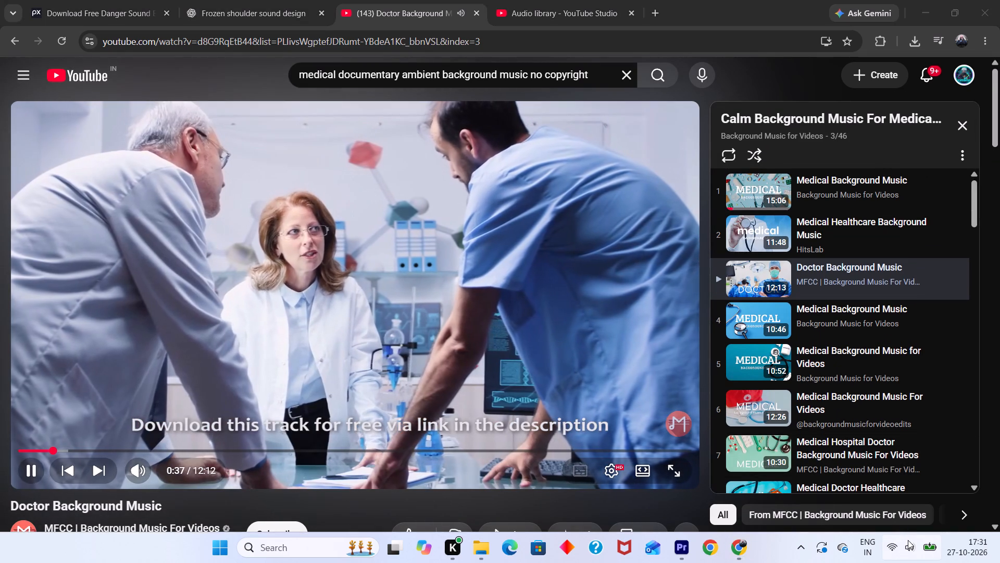
left_click_drag(882, 470, 900, 471)
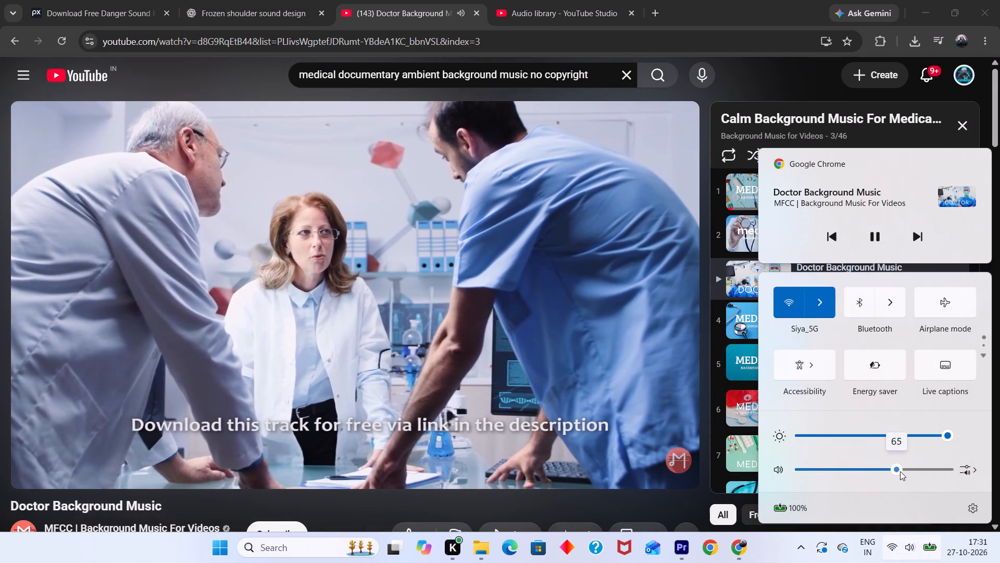
left_click_drag(900, 471, 914, 472)
left_click(378, 280)
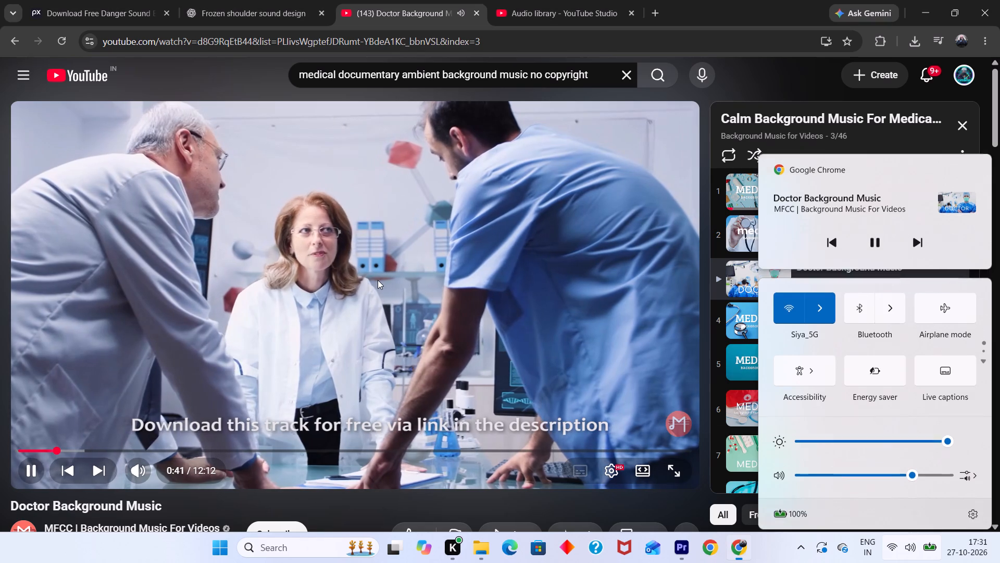
Copy the share link of the Doctor Background Music video.
scroll(374, 344, "down", 2)
left_click(517, 414)
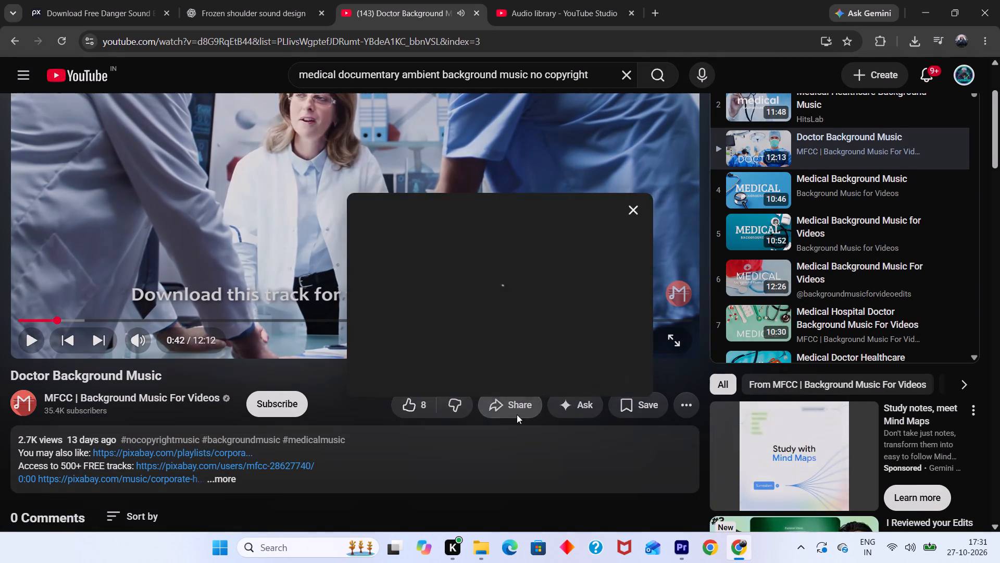
triple_click(615, 368)
left_click(626, 151)
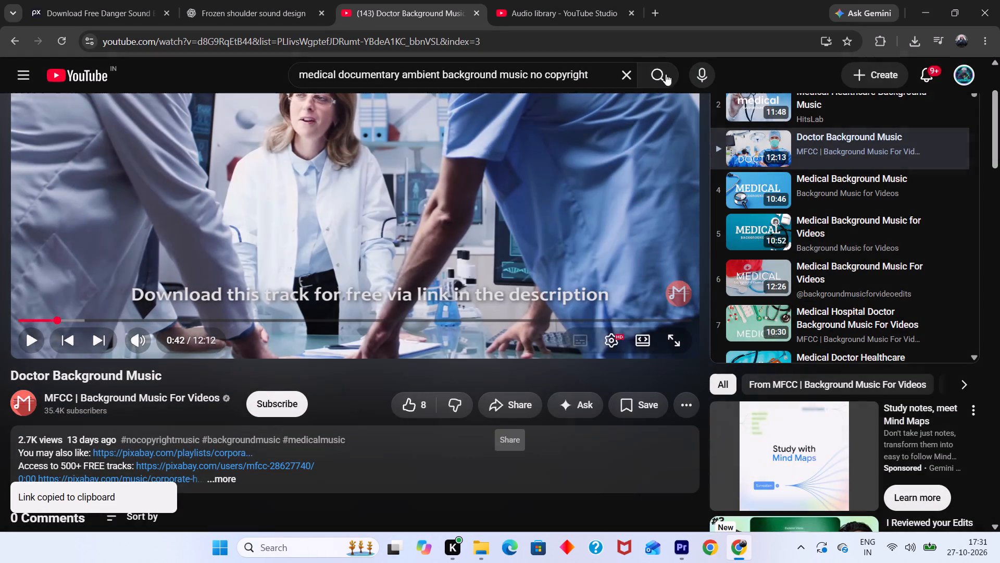
Search Google for "yt to p3" in a new tab and open the YTMP3 YouTube to MP3 Converter site.
left_click(658, 10)
left_click(410, 256)
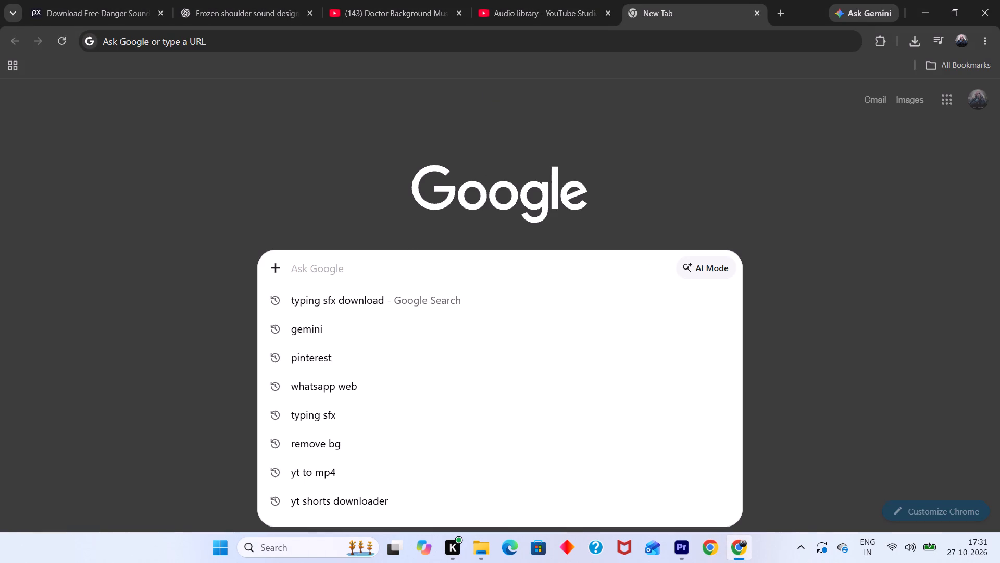
type("yt to p3")
key("Return")
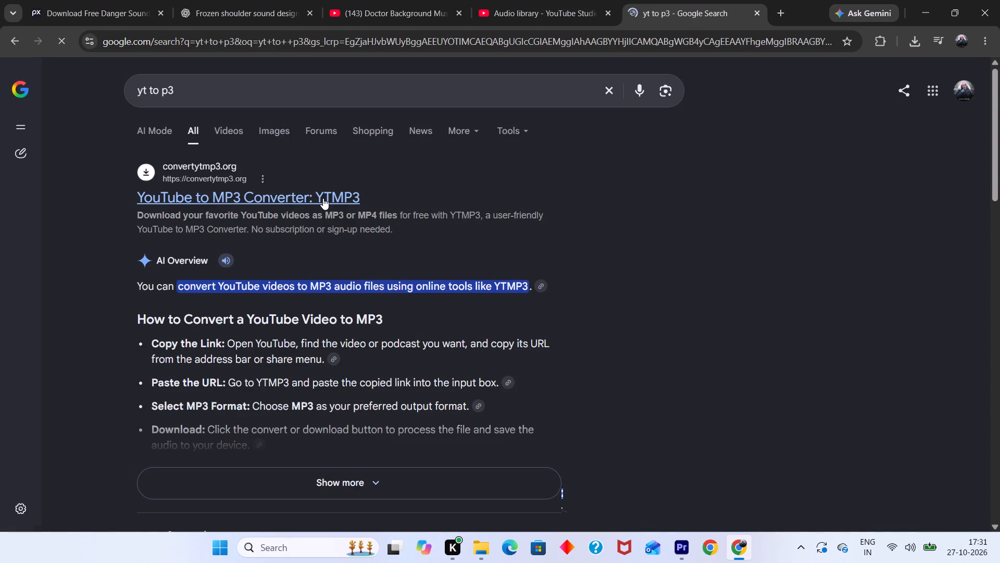
left_click(323, 198)
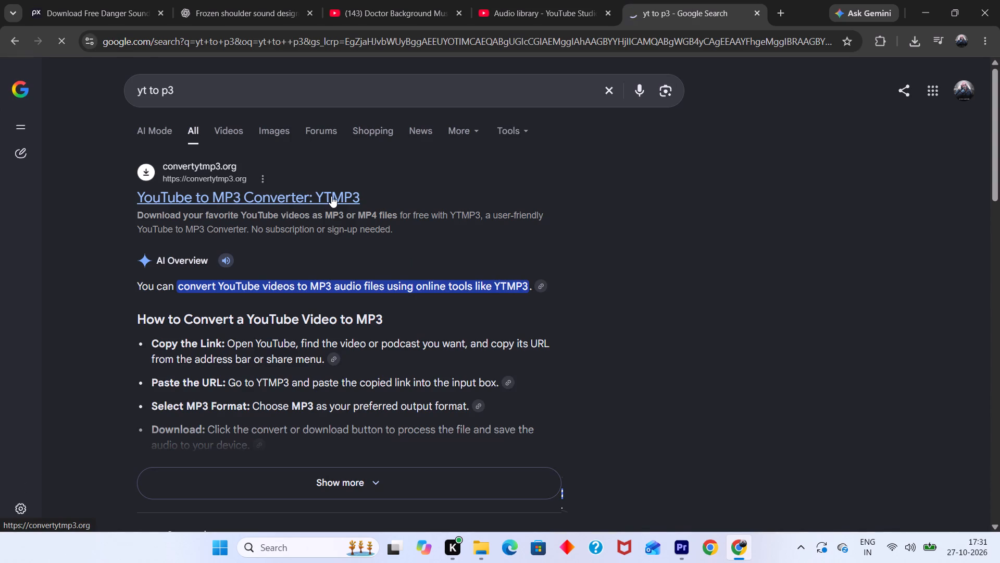
Convert the copied Doctor Background Music link to MP3 and download the file.
left_click(355, 222)
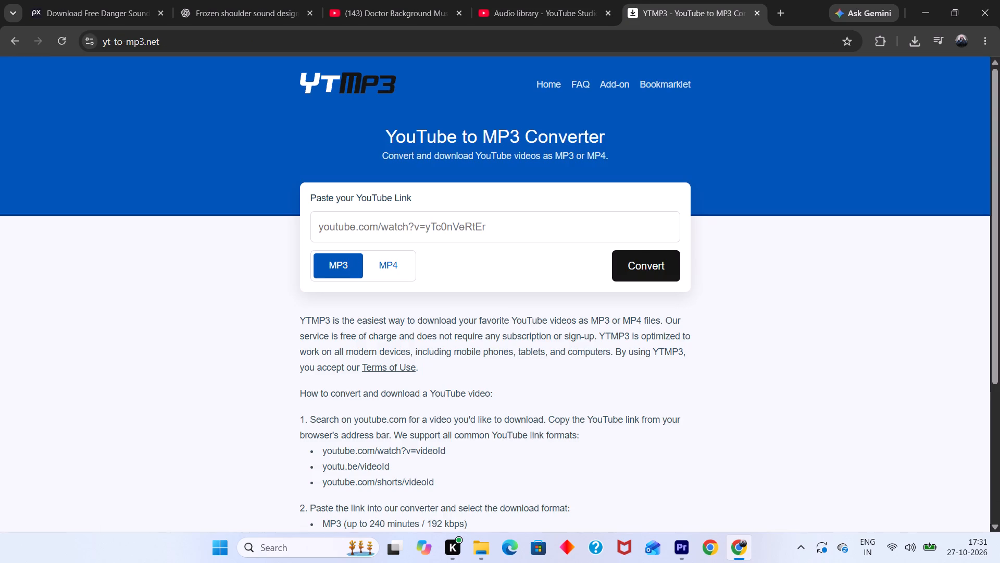
key("ctrl+v")
left_click(646, 263)
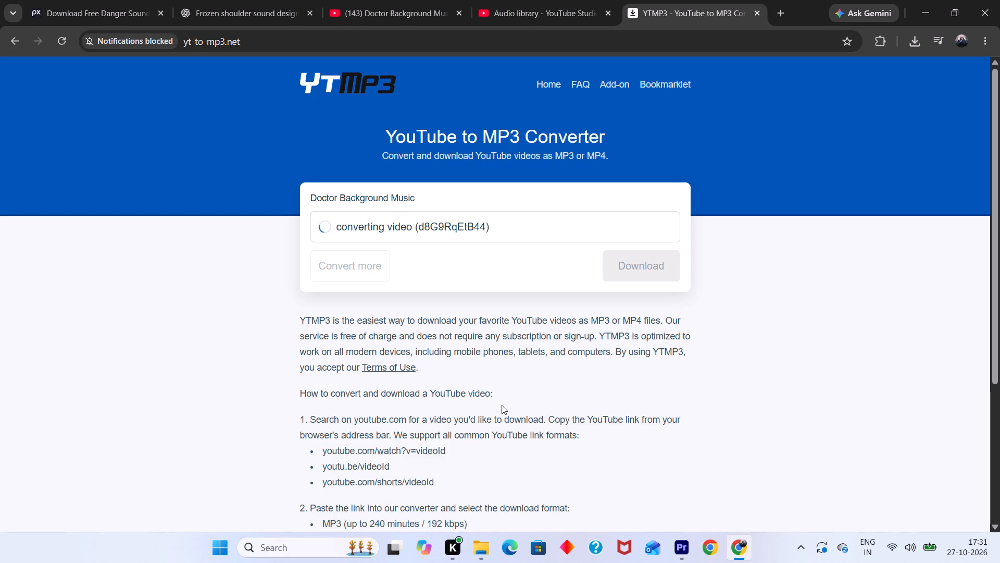
left_click(649, 266)
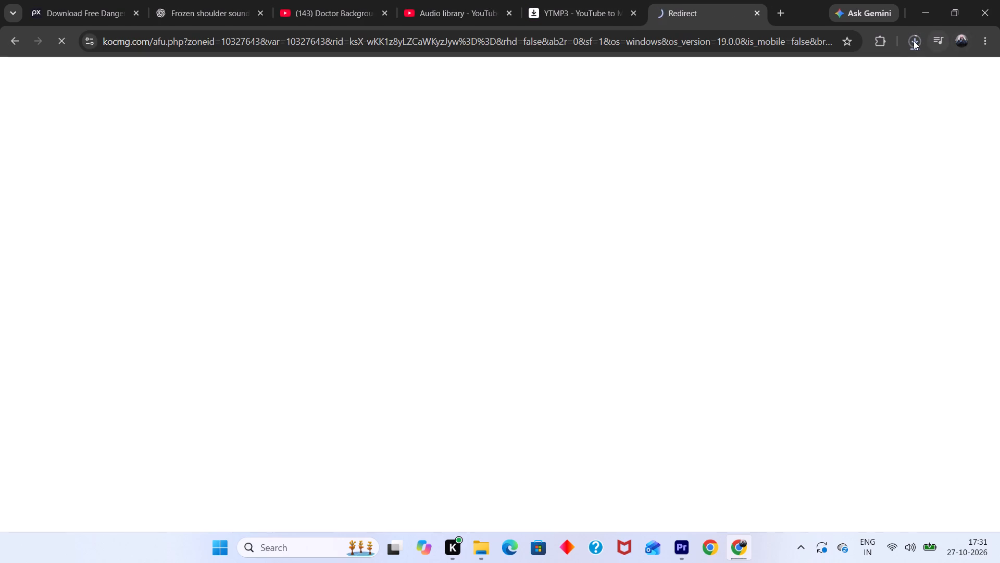
Close the pop-up ad tab and show the downloaded Doctor Background Music file in its folder.
left_click(912, 41)
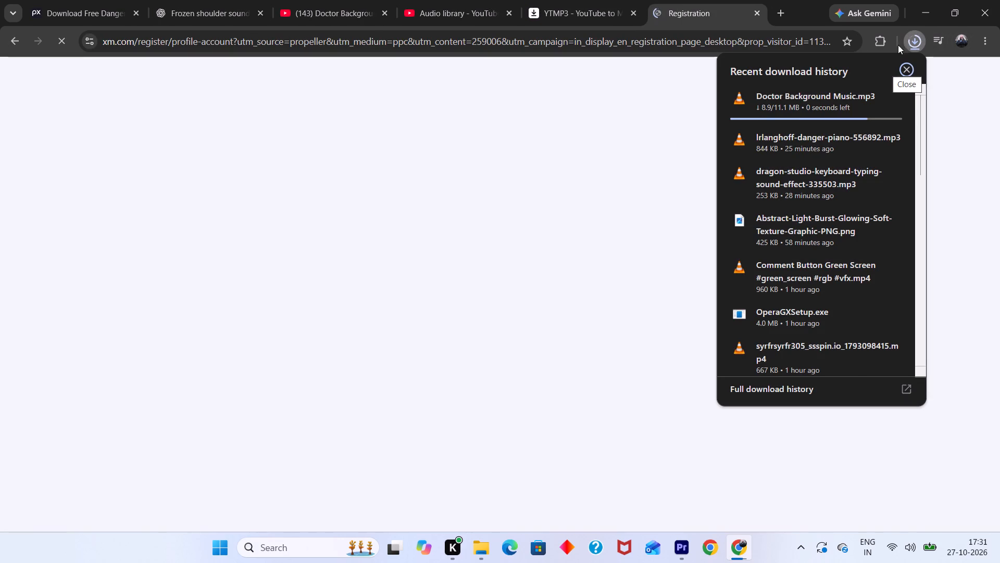
middle_click(710, 7)
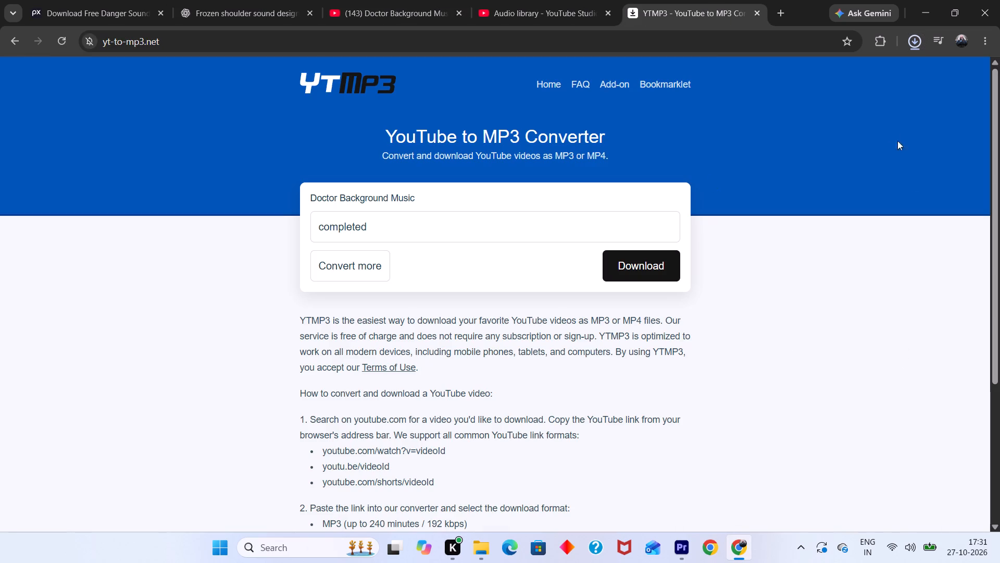
left_click(913, 41)
left_click(913, 41)
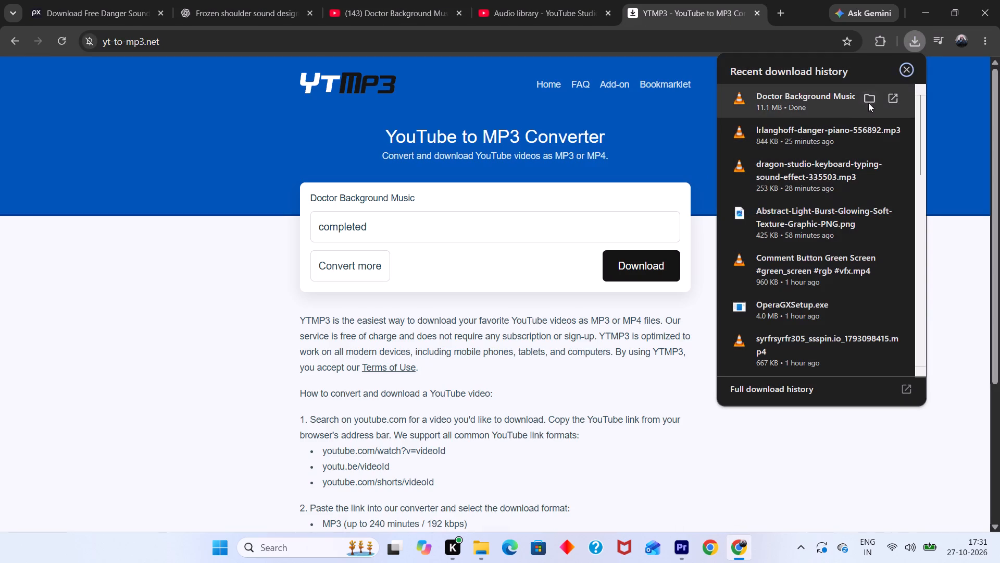
left_click(870, 99)
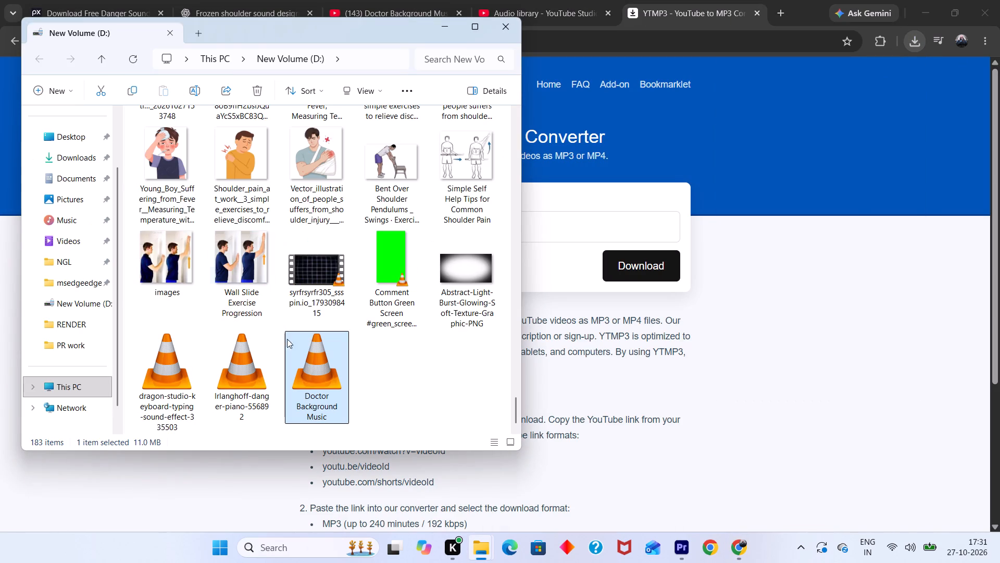
Bring the downloaded Doctor Background Music file from its folder into the Premiere sequence, placing it on audio track A4.
key("super+Tab")
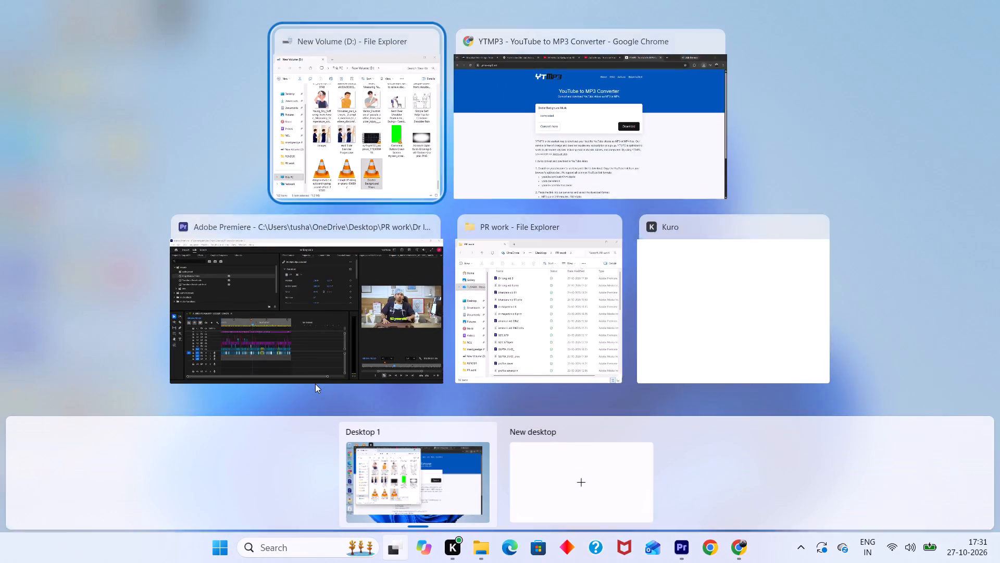
left_click(364, 151)
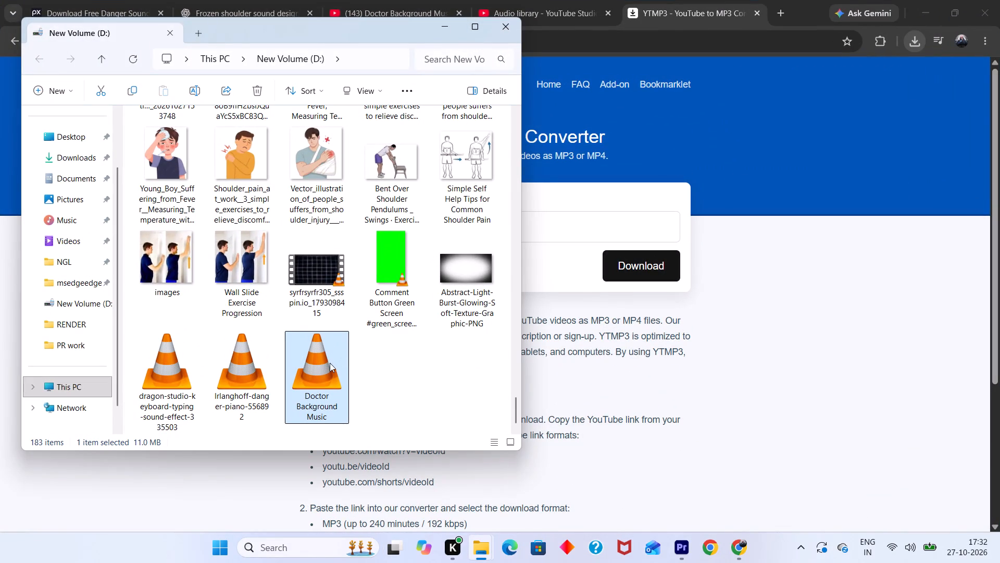
left_click_drag(330, 363, 373, 360)
key("super+Tab")
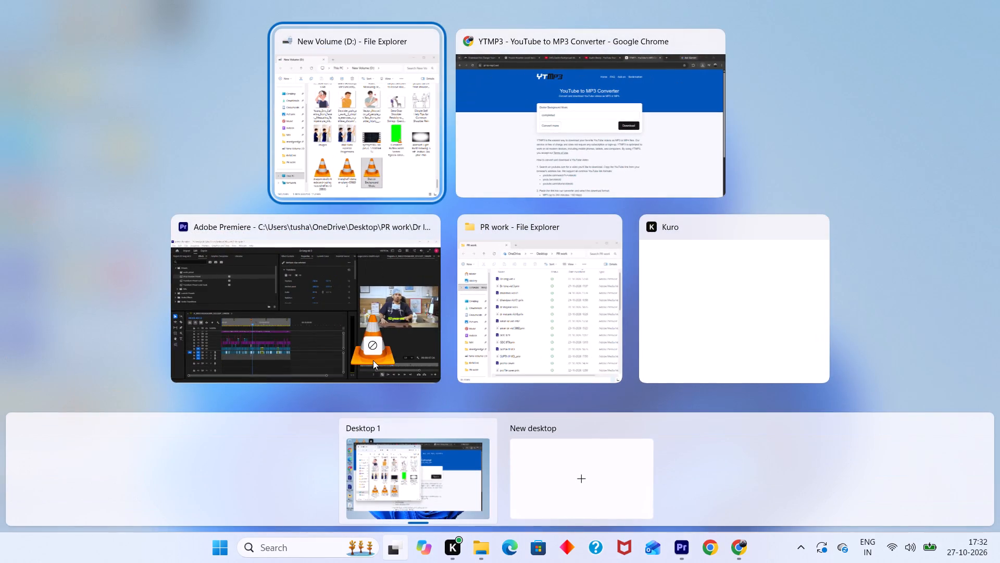
left_click_drag(373, 360, 294, 341)
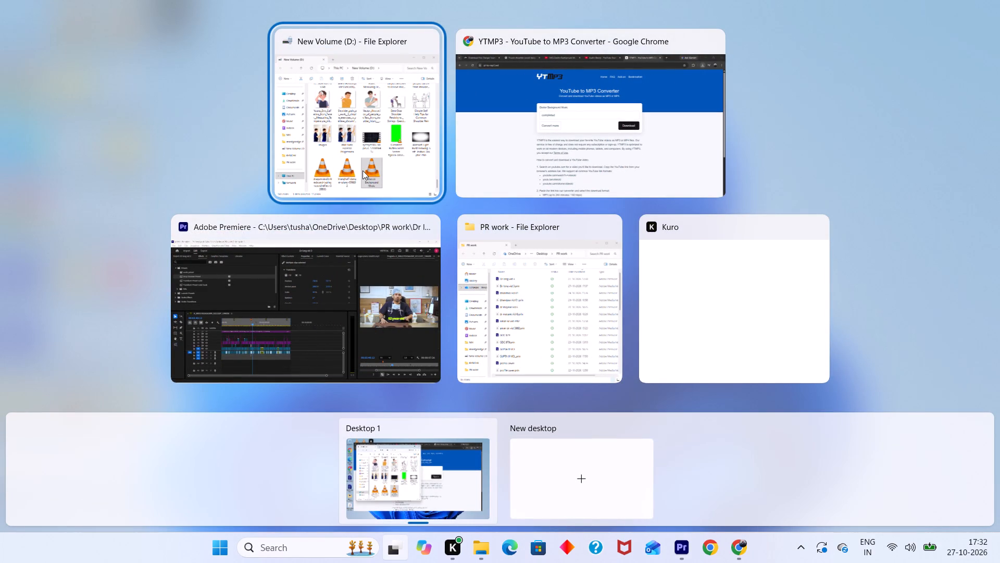
left_click(362, 170)
left_click_drag(321, 363, 665, 535)
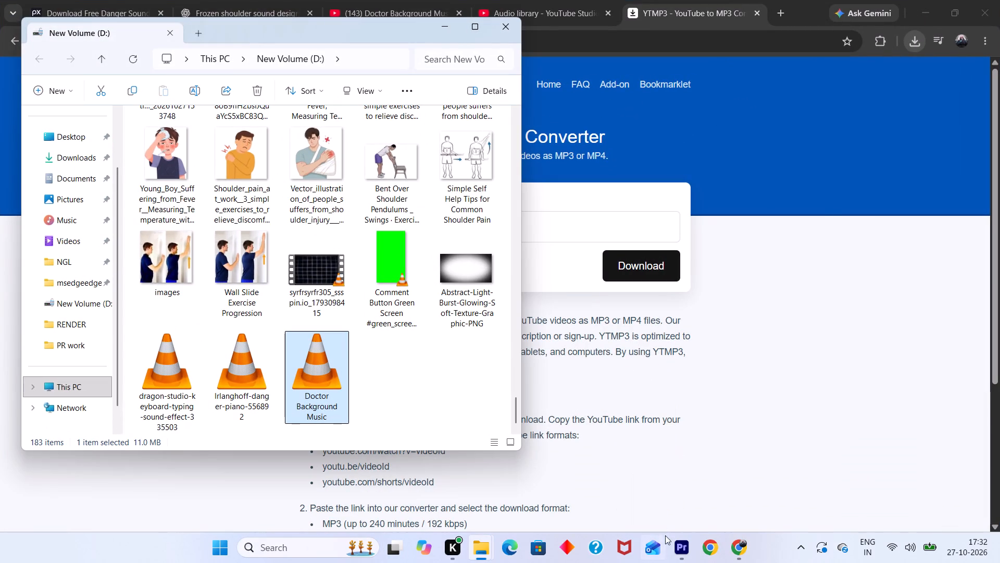
left_click_drag(665, 535, 335, 287)
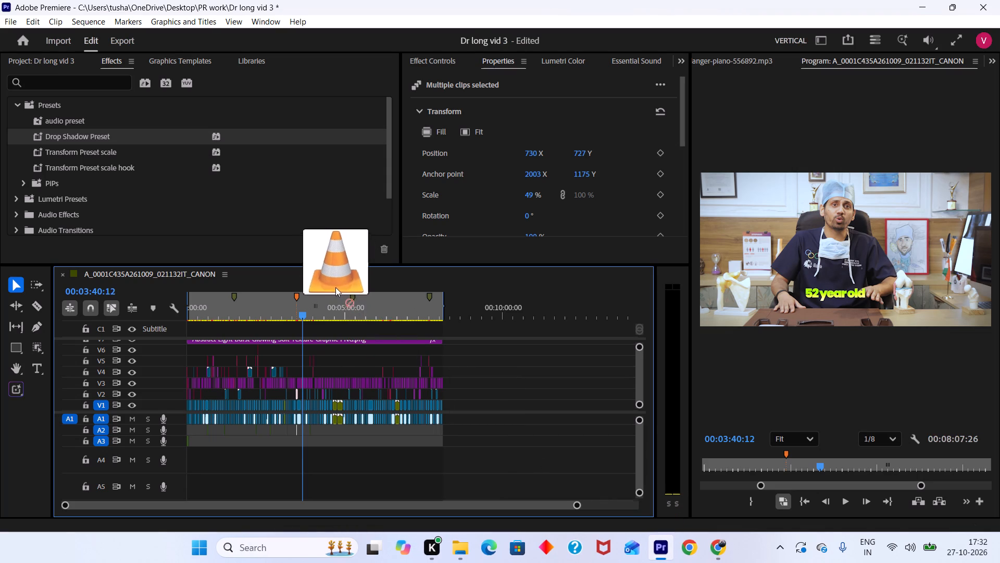
left_click_drag(335, 287, 337, 461)
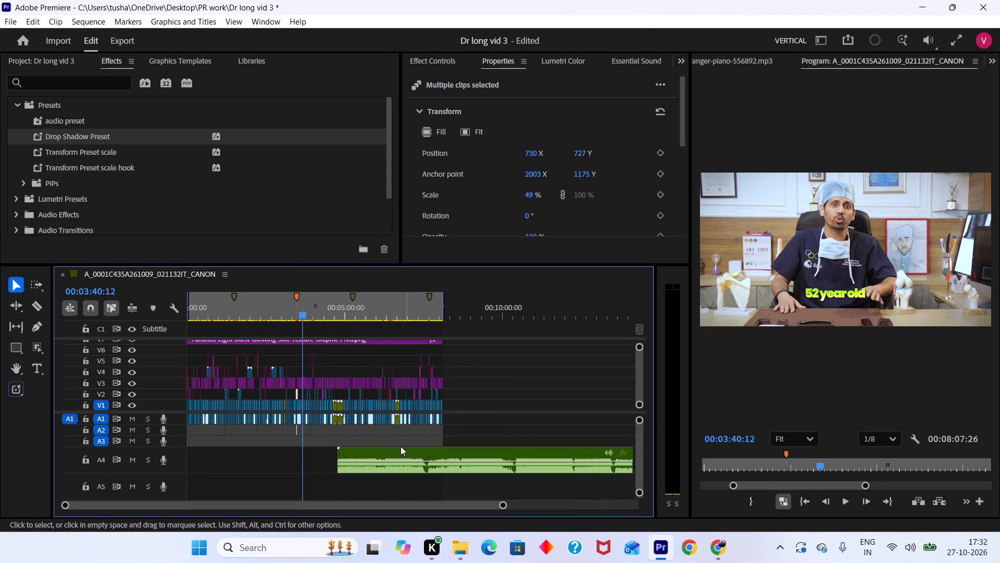
Move the Doctor Background Music clip along A4 toward the sequence start, beginning just under 4 seconds in.
scroll(401, 469, "down", 8, "alt")
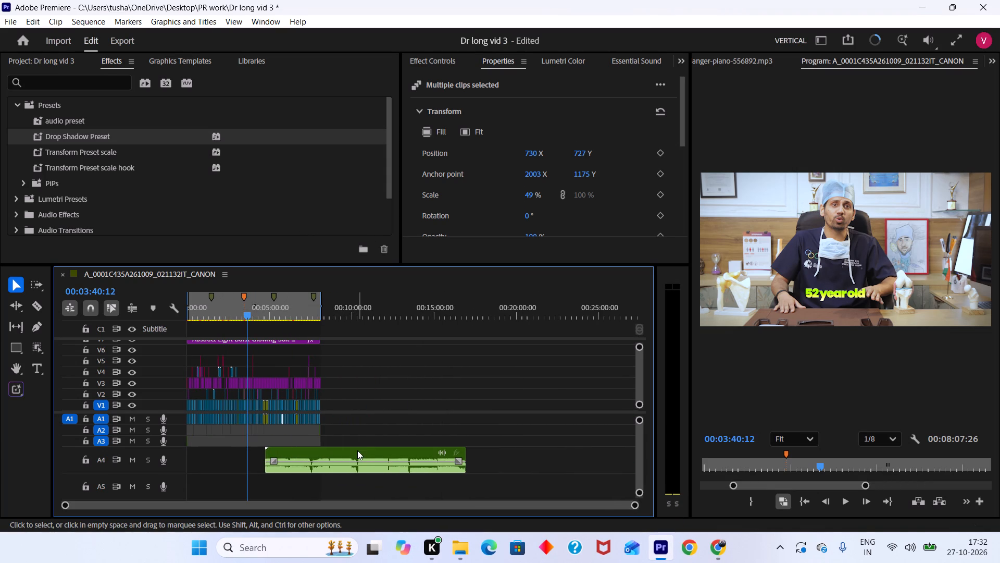
left_click_drag(357, 450, 282, 456)
scroll(243, 458, "up", 7, "alt")
scroll(243, 458, "up", 6)
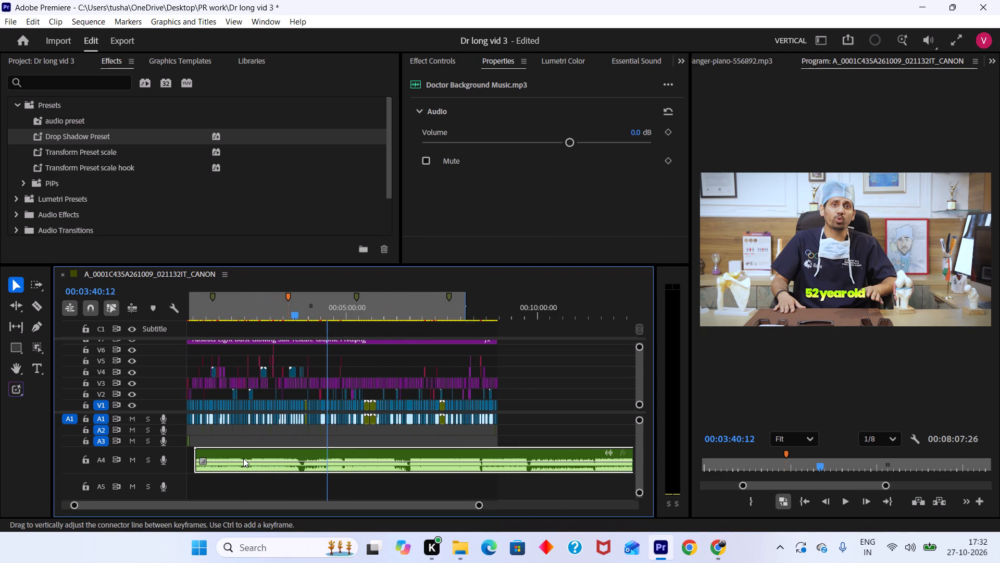
key("Tab")
left_click(556, 409)
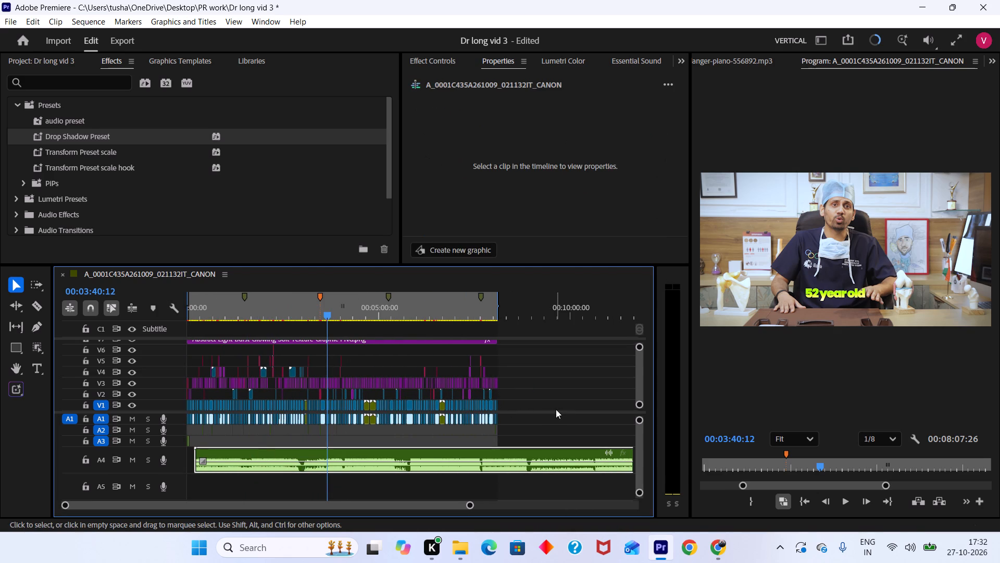
key("grave")
scroll(223, 385, "up", 6, "alt")
scroll(223, 385, "up", 13)
scroll(190, 371, "up", 5, "alt")
scroll(171, 373, "up", 6)
scroll(178, 376, "up", 12, "alt")
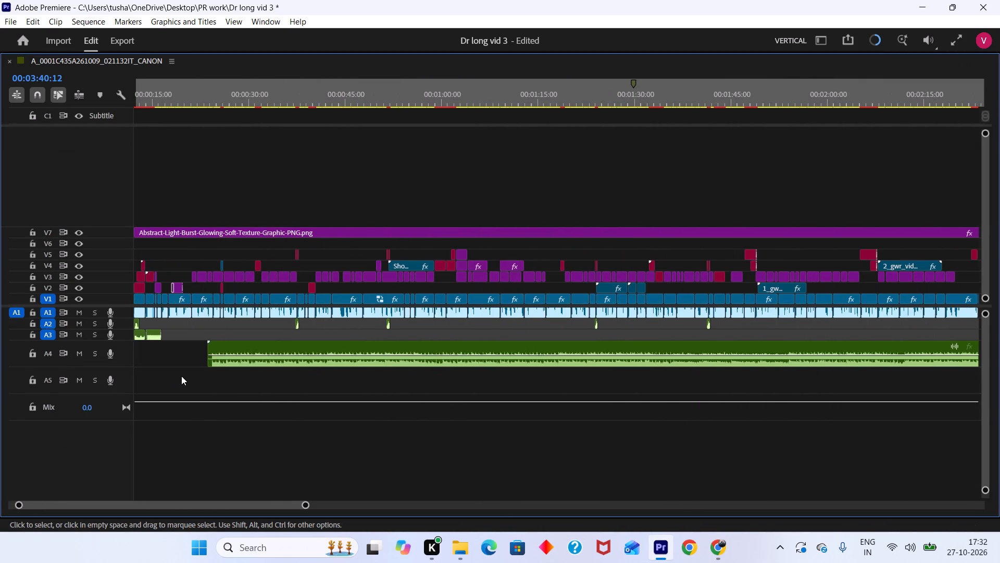
scroll(182, 376, "up", 6)
scroll(247, 373, "up", 6, "alt")
scroll(204, 388, "up", 6)
scroll(245, 381, "up", 5, "alt")
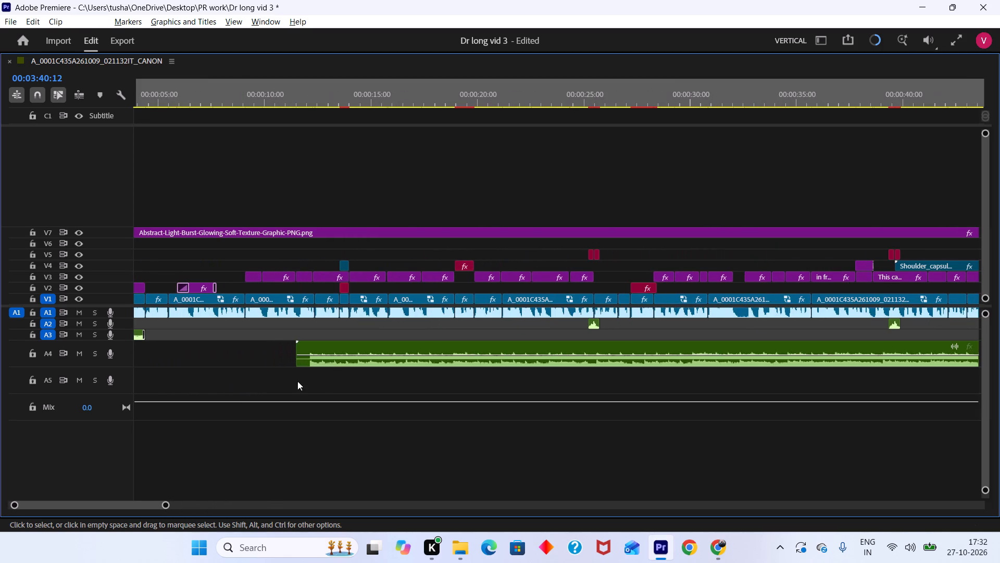
left_click_drag(330, 347, 170, 359)
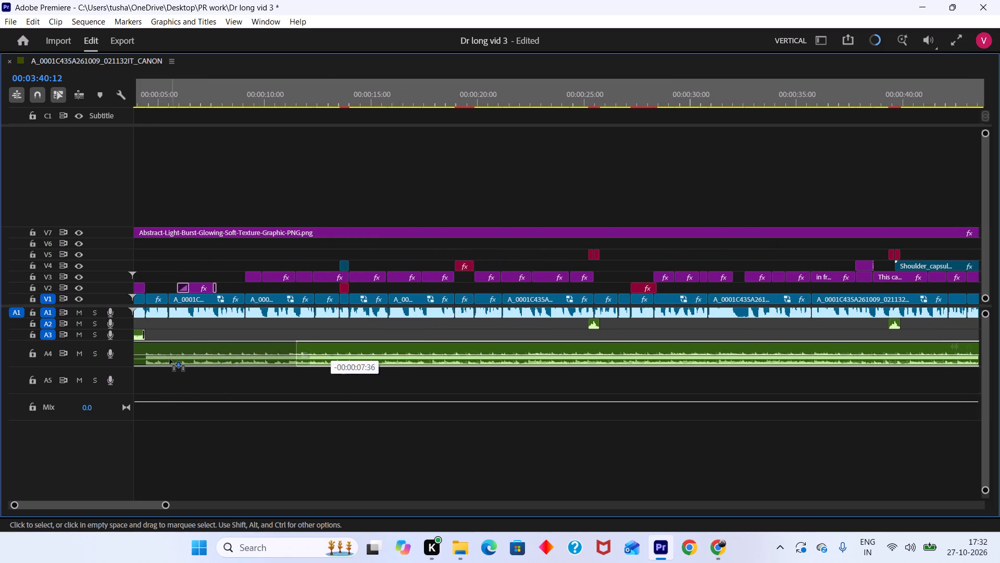
left_click_drag(170, 359, 164, 361)
Trim the silent opening off the A4 music and shift it to slightly overlap the end of the A3 audio clip.
scroll(167, 365, "up", 7)
scroll(205, 361, "up", 3, "alt")
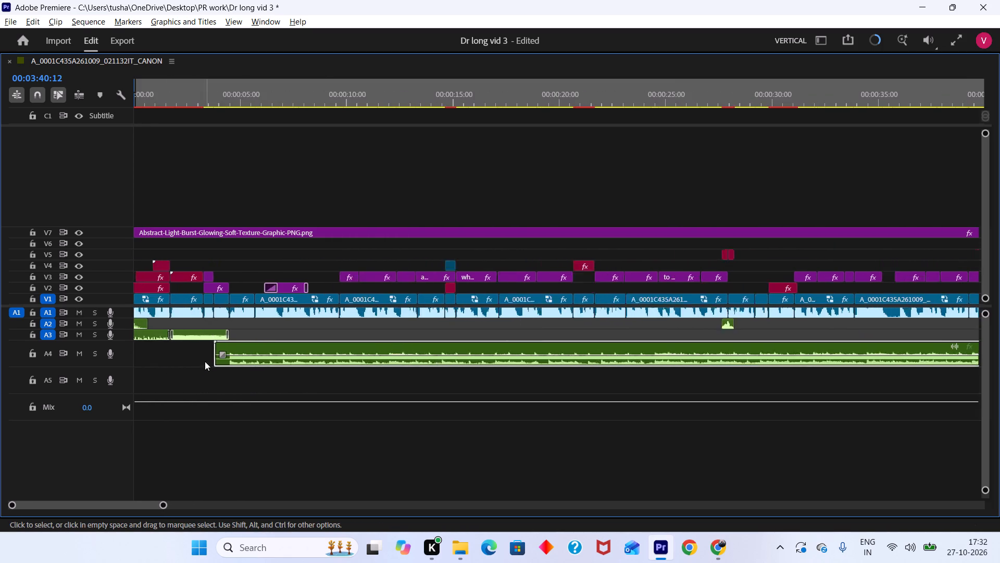
scroll(205, 361, "up", 14, "alt")
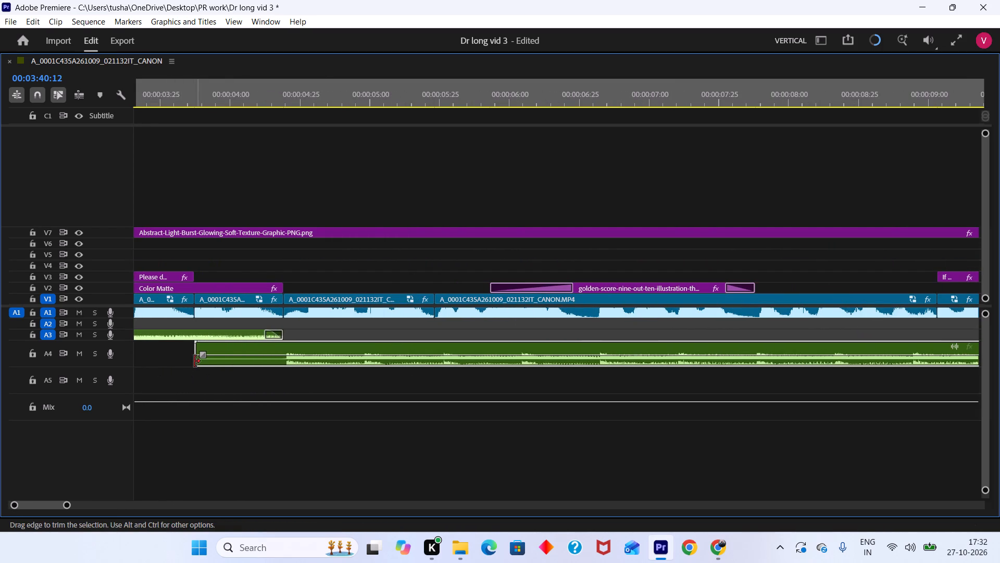
left_click_drag(194, 361, 282, 361)
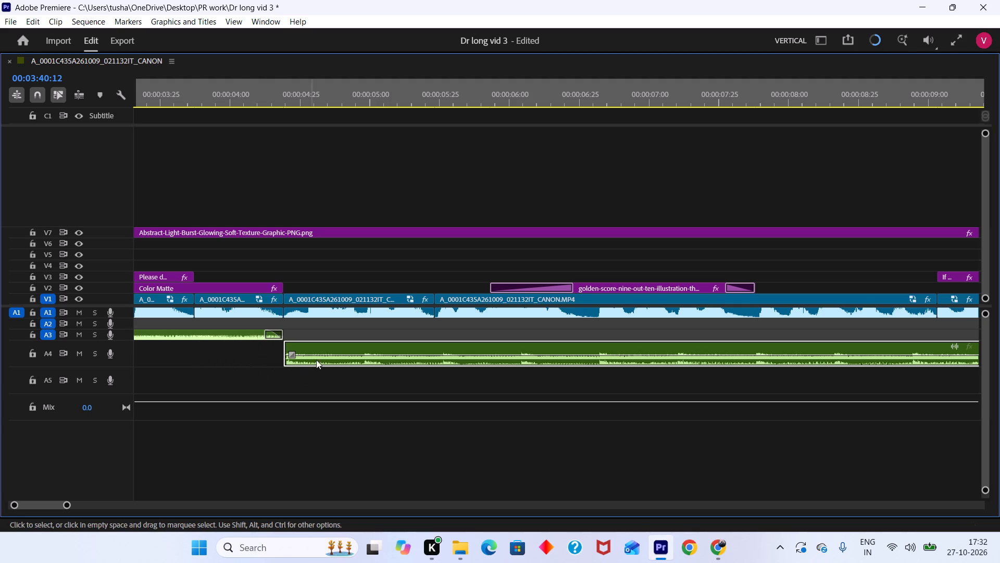
left_click_drag(318, 347, 297, 351)
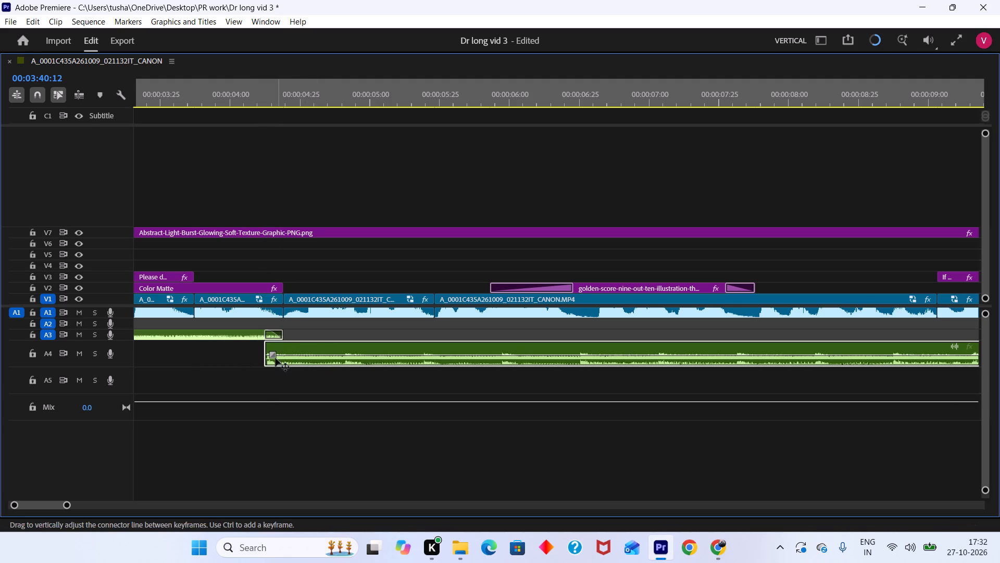
Add a short fade-in to the start of the Doctor Background Music clip.
left_click_drag(275, 355, 294, 360)
Trim the end of the Doctor Background Music clip back to match the end of the video.
scroll(384, 357, "down", 5, "alt")
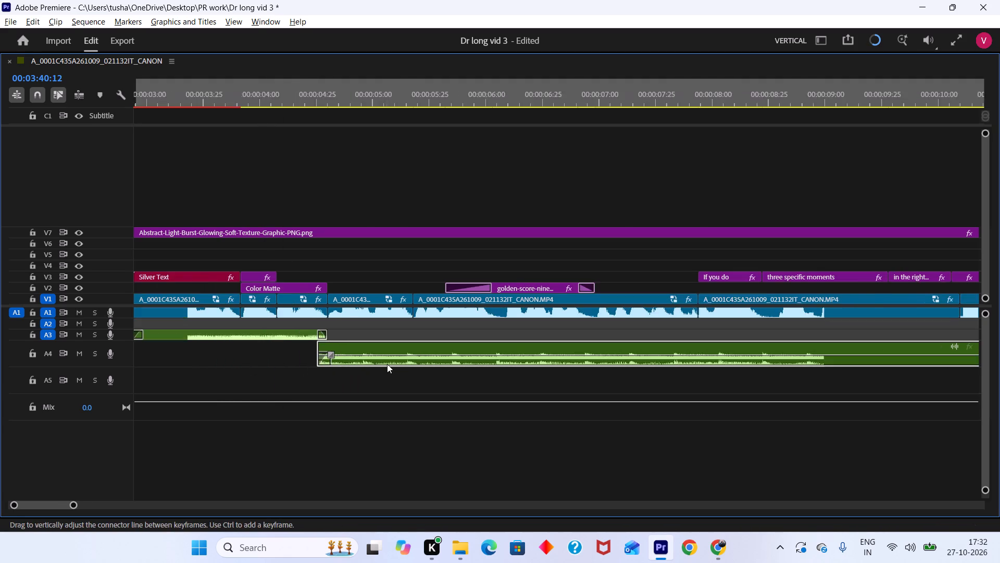
scroll(390, 370, "down", 7, "alt")
scroll(604, 335, "down", 20)
scroll(604, 335, "down", 5)
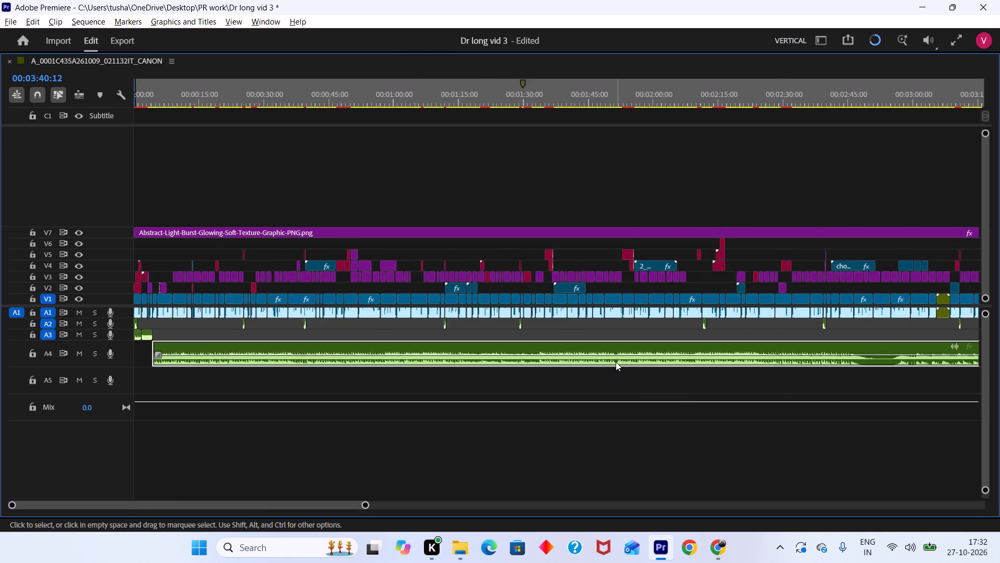
scroll(616, 362, "down", 11)
scroll(616, 362, "down", 5, "alt")
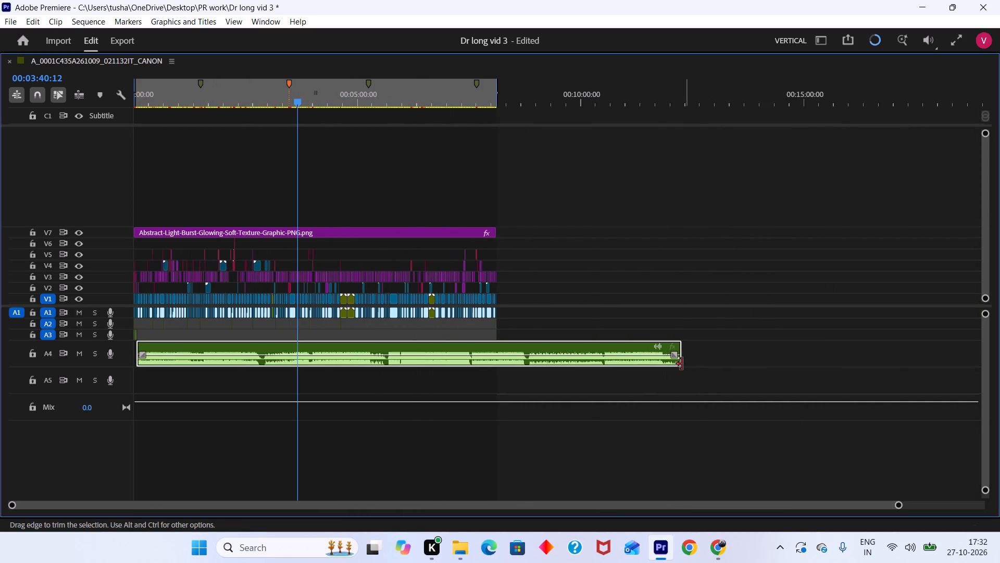
left_click_drag(680, 364, 496, 352)
Add a short fade-out at the end of the Doctor Background Music clip on A4.
scroll(507, 353, "up", 6, "alt")
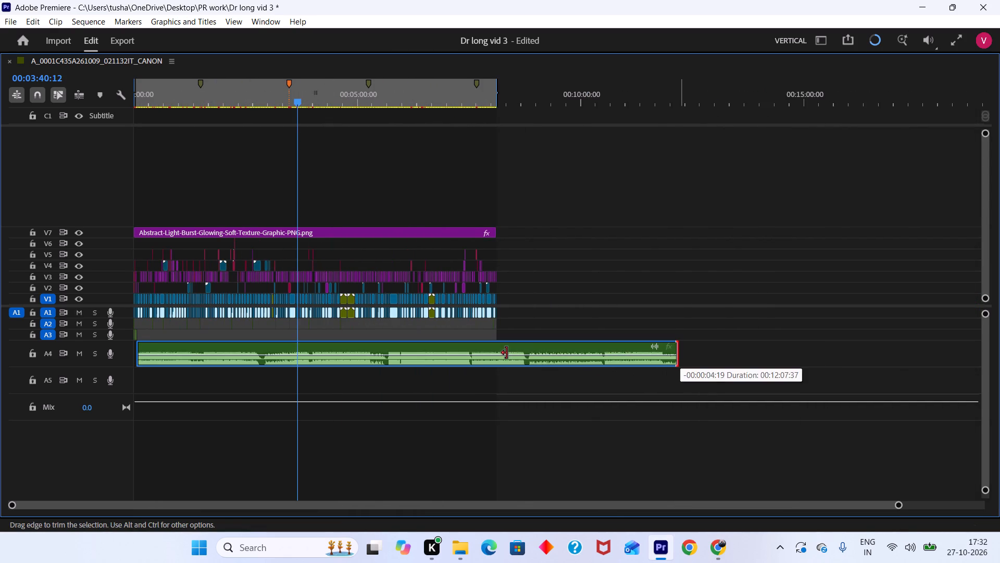
scroll(507, 353, "up", 10, "alt")
scroll(361, 322, "up", 17, "alt")
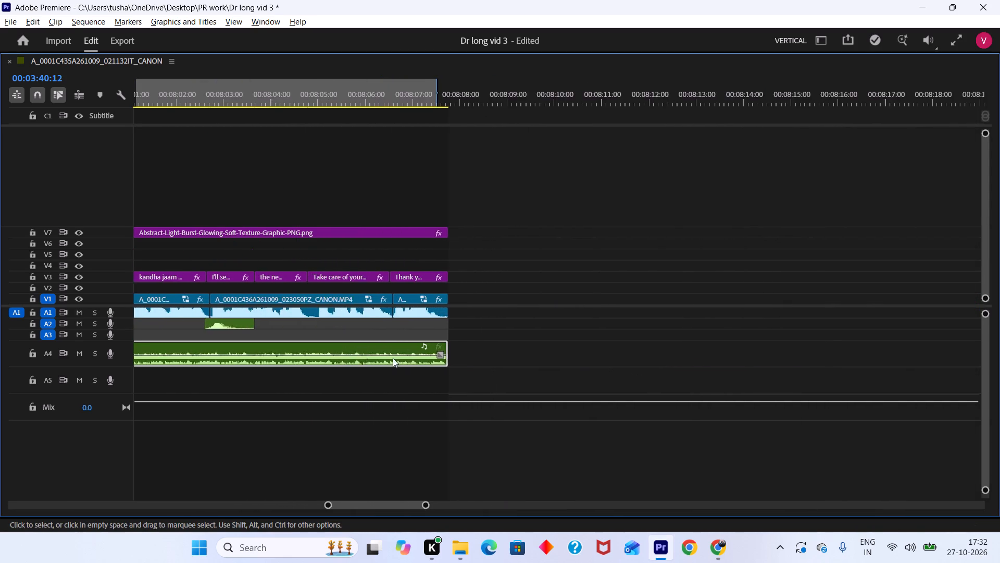
scroll(393, 358, "up", 9, "alt")
left_click_drag(482, 354, 471, 357)
Enlarge audio track A1 and add a fade-out of about 7 frames to the end of its final voice clip.
left_click(123, 312)
scroll(123, 312, "up", 4, "alt")
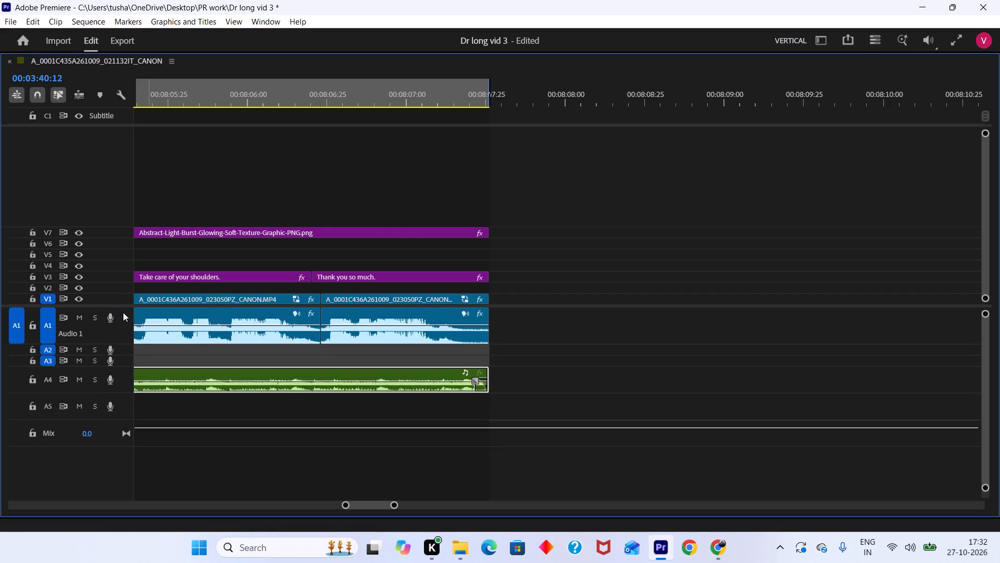
scroll(123, 312, "up", 4, "alt")
left_click_drag(482, 323, 466, 327)
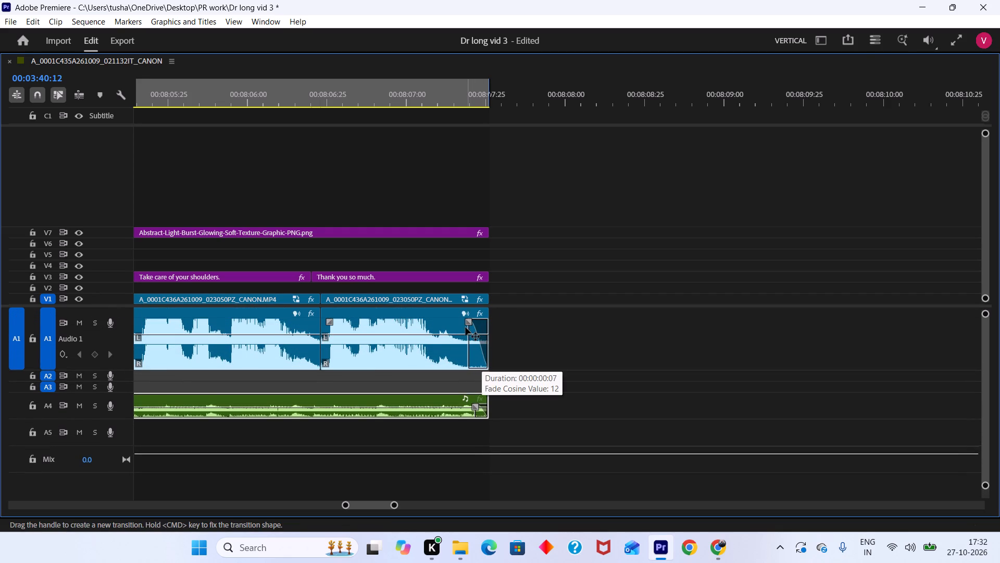
left_click_drag(466, 327, 463, 327)
Enlarge video track V1 and add a fade-out transition of about 7 frames to the end of its final clip.
left_click(118, 298)
scroll(118, 298, "up", 5, "alt")
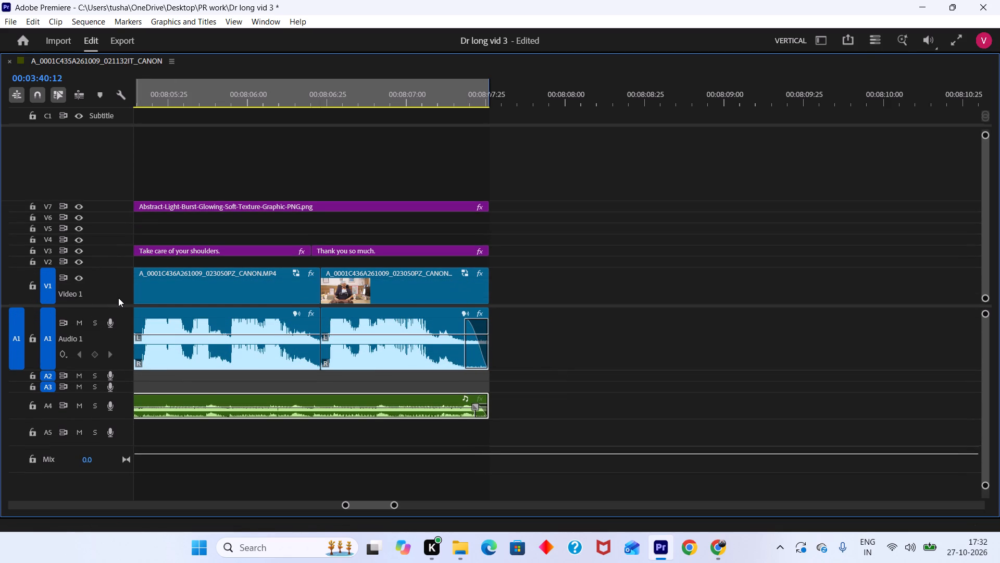
scroll(118, 298, "up", 3, "alt")
left_click_drag(479, 255, 465, 256)
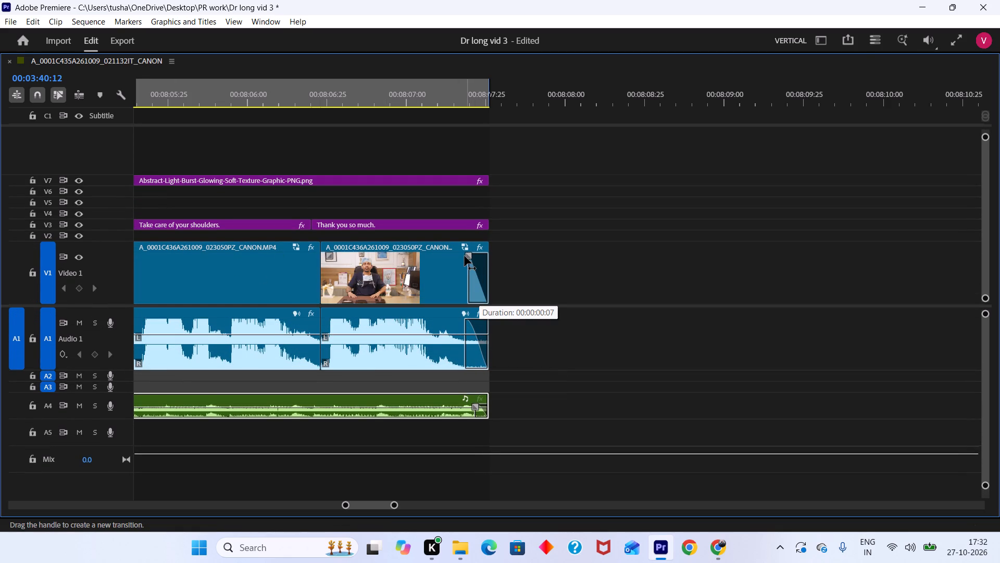
left_click_drag(465, 256, 464, 256)
Enlarge track V3, add a short fade-out to the end of the "Thank you so much." caption, and save the project.
left_click(111, 225)
scroll(111, 225, "up", 2, "alt")
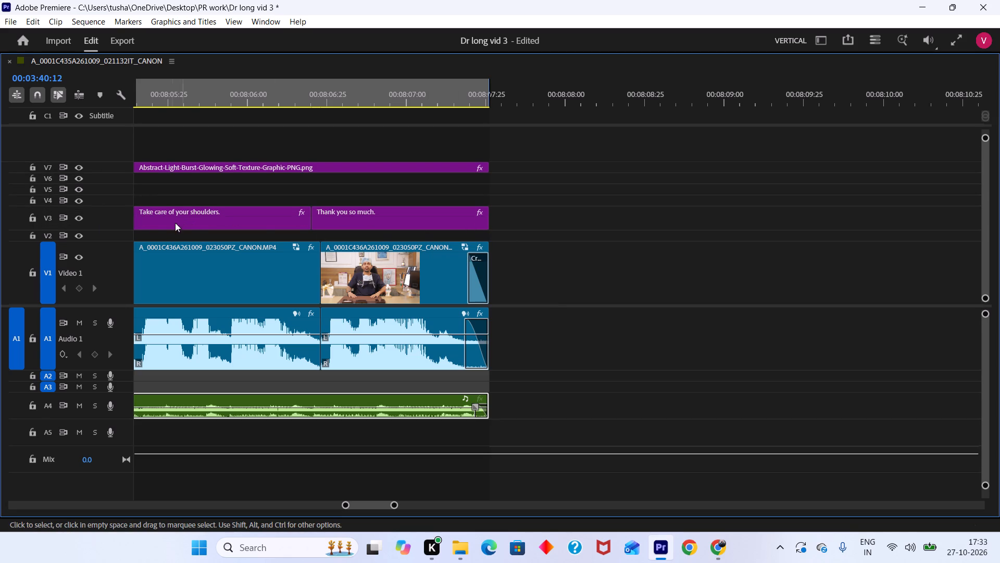
left_click(122, 218)
scroll(120, 219, "up", 3, "alt")
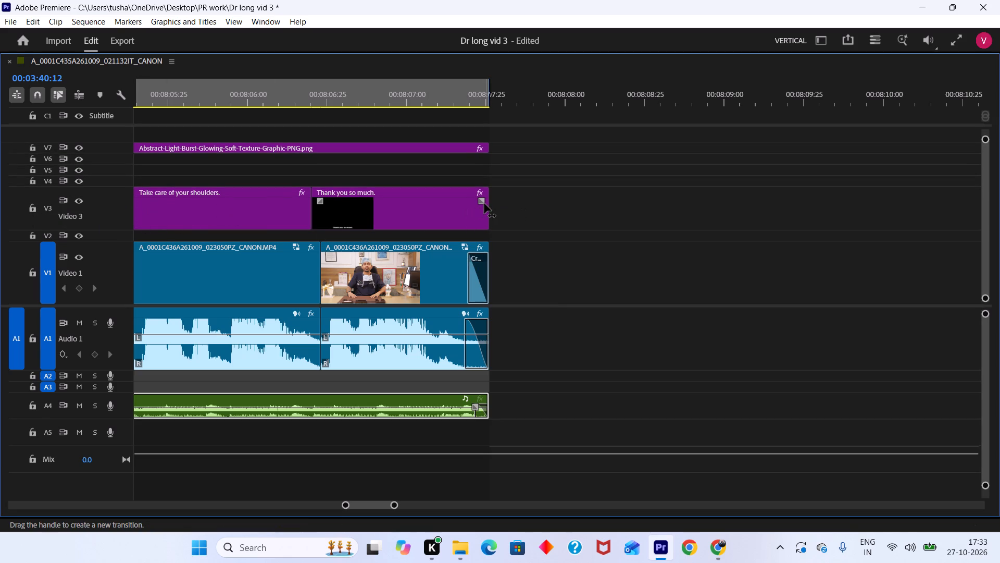
left_click_drag(483, 202, 467, 205)
key("ctrl+s")
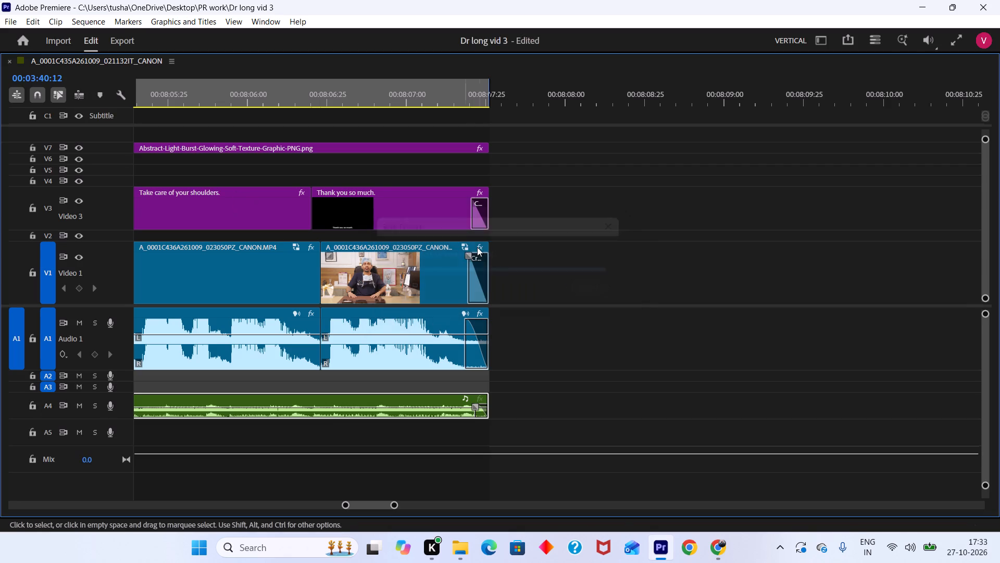
Play back the closing seconds of the sequence to check the ending fade-outs.
left_click_drag(457, 102, 441, 103)
key("grave")
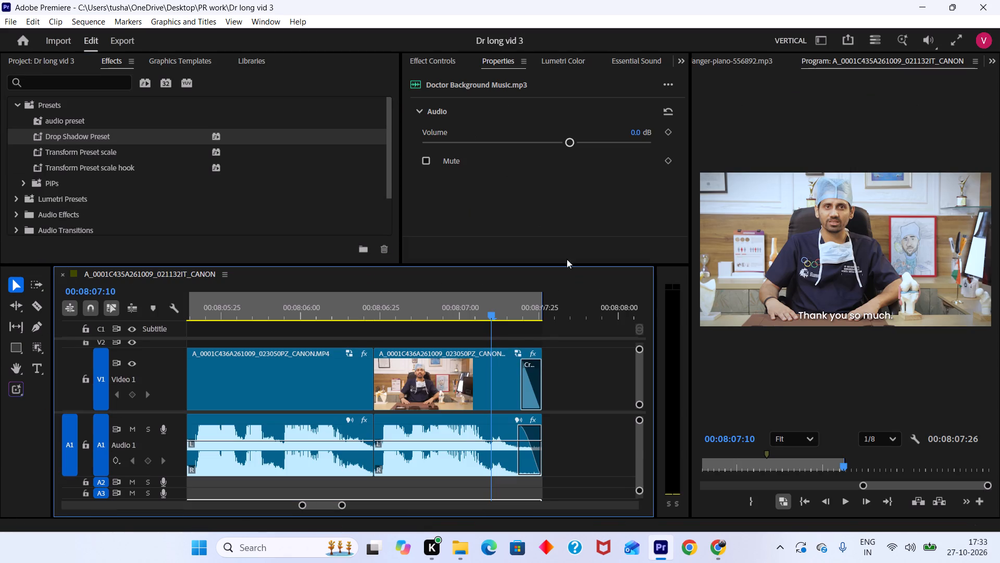
key("space")
key("space")
left_click_drag(491, 310, 477, 312)
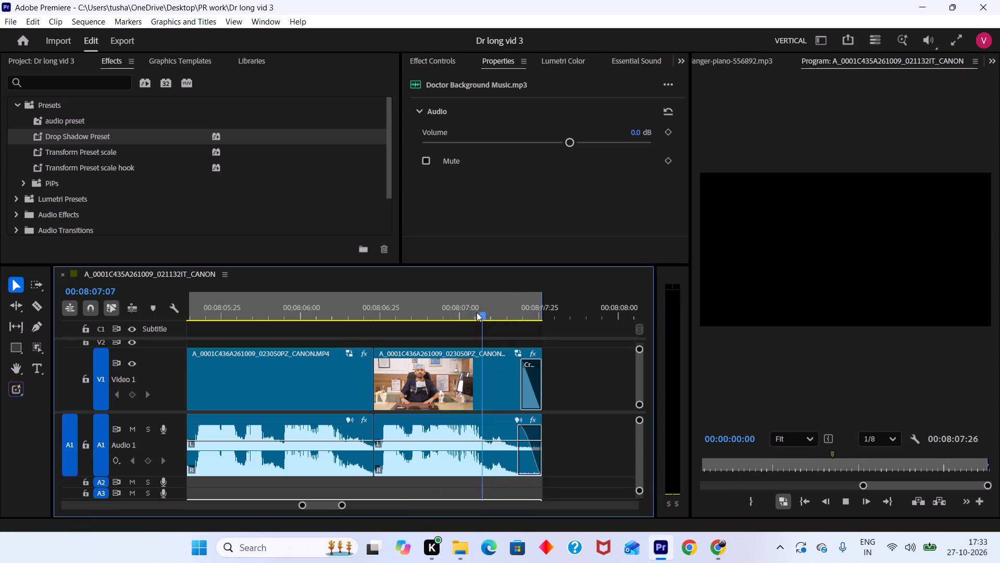
left_click_drag(477, 312, 368, 334)
key("space")
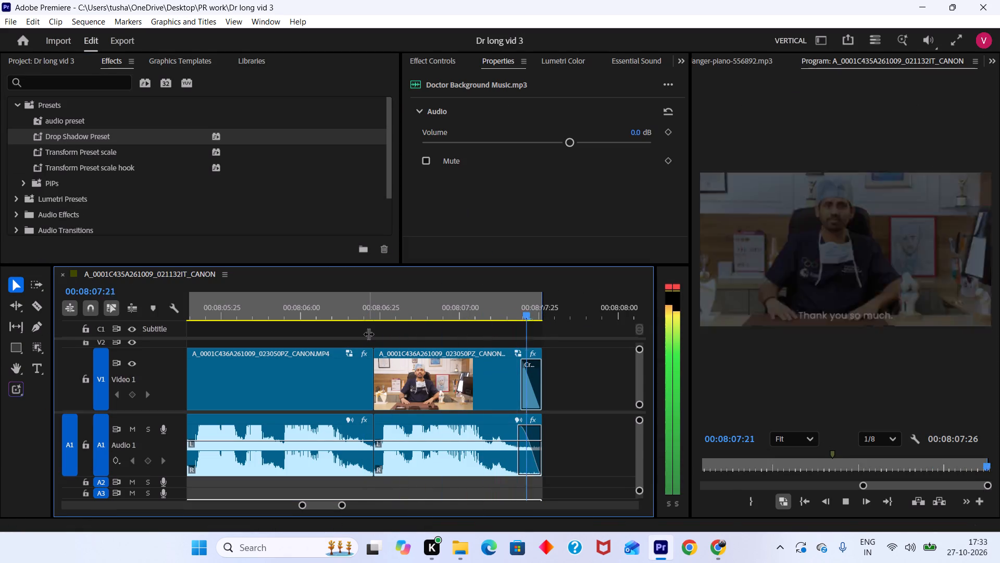
key("space")
key("space")
Save the project and shrink the V1 and A1 tracks back to compact height.
scroll(416, 347, "down", 10, "alt")
key("ctrl+s")
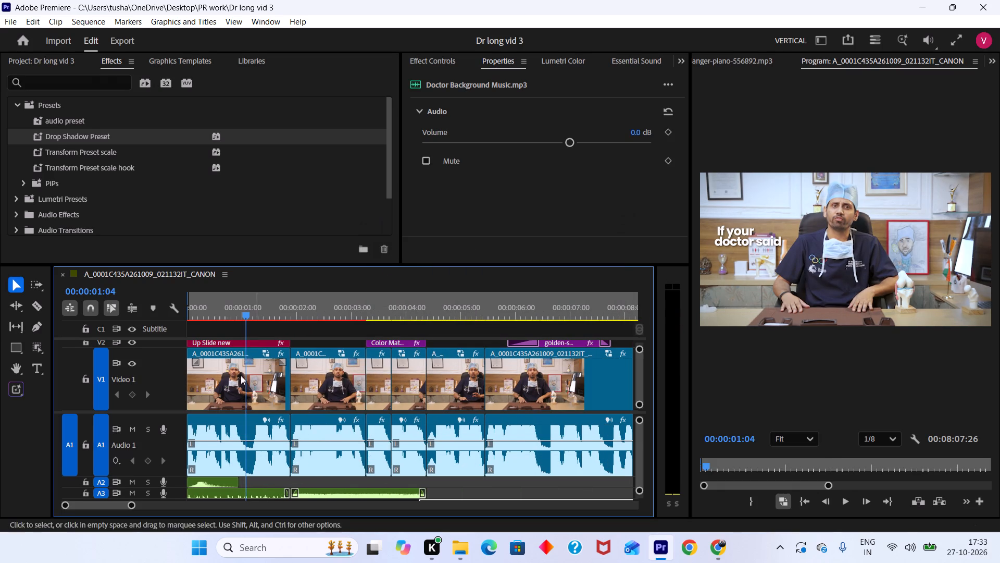
left_click(170, 386)
scroll(170, 386, "down", 14, "alt")
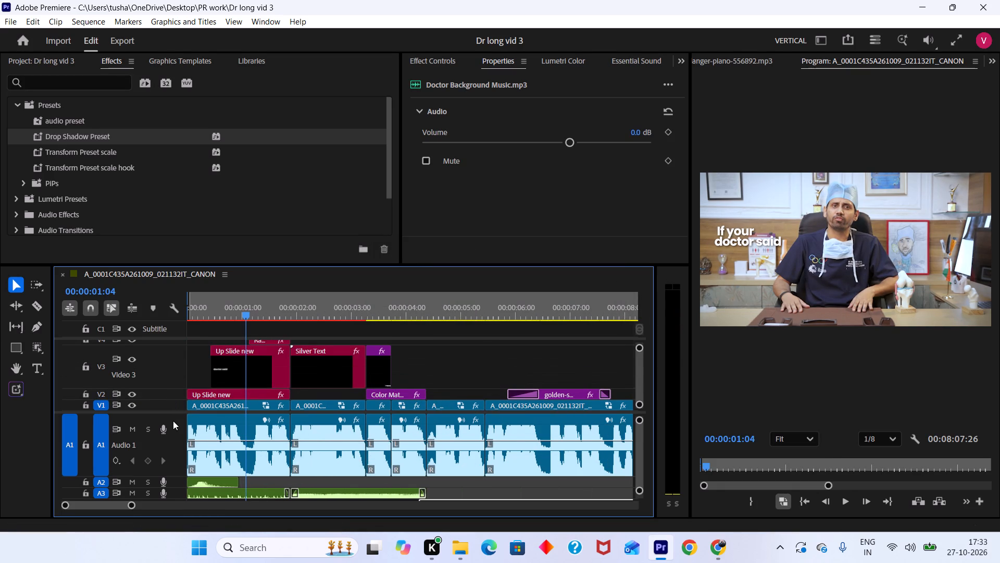
left_click(173, 421)
scroll(173, 421, "down", 11, "alt")
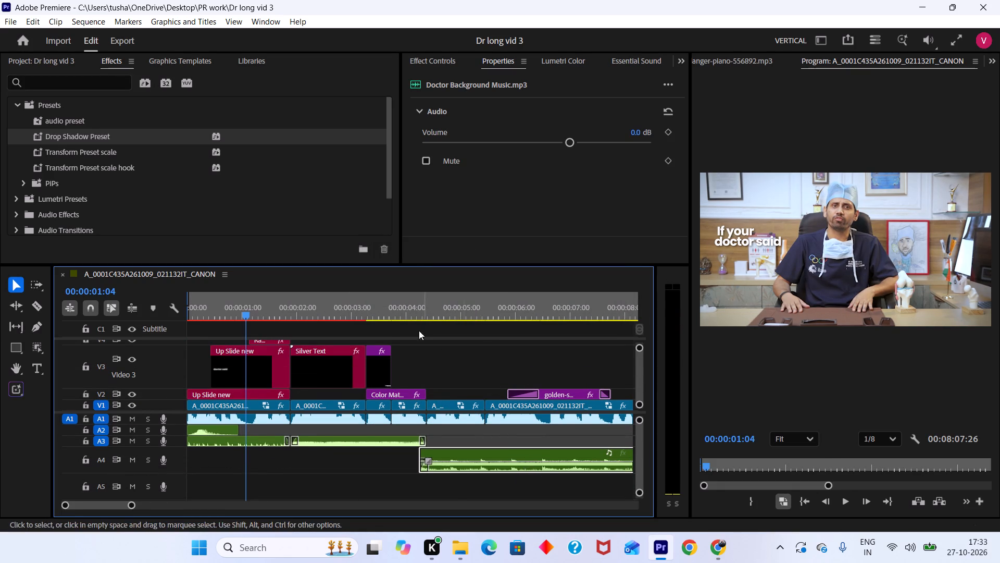
Play back the opening seconds of the sequence to judge the Doctor Background Music level against the doctor's voice.
key("space")
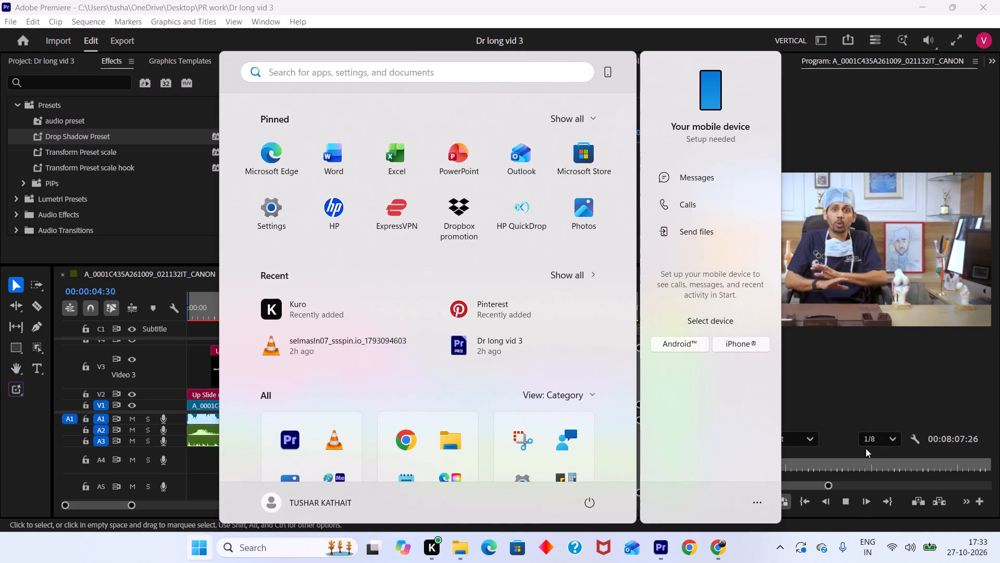
left_click(865, 417)
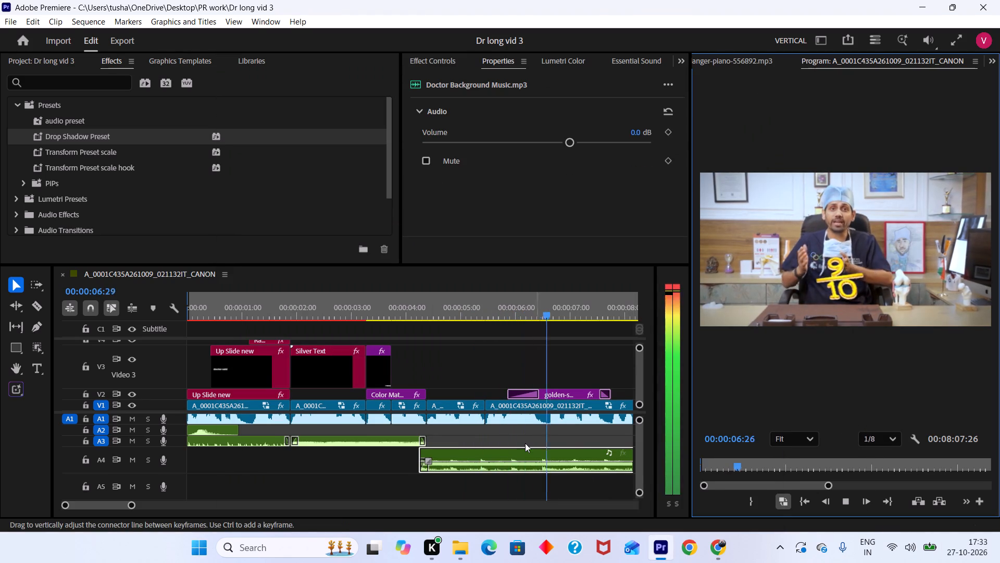
scroll(523, 442, "down", 11, "alt")
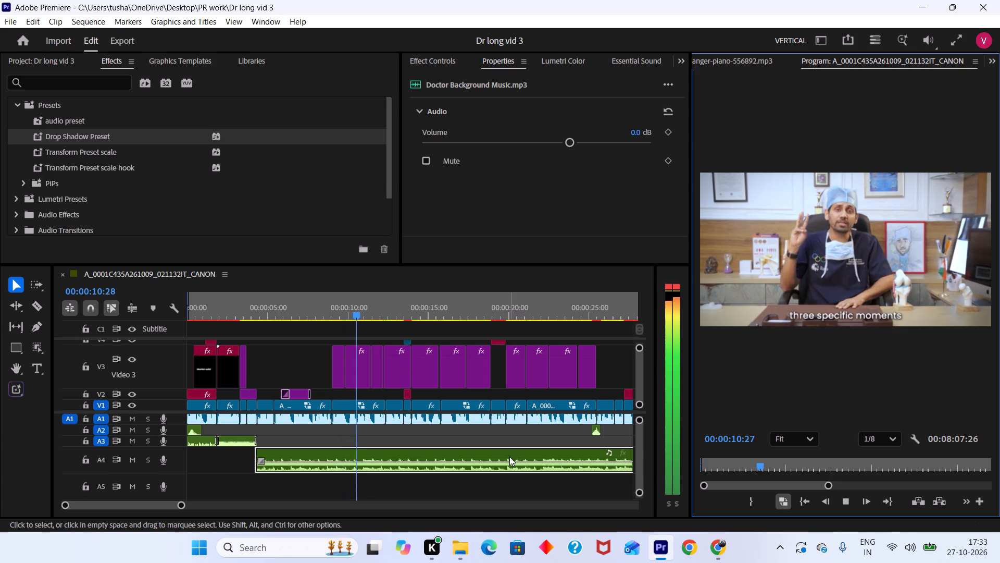
scroll(472, 457, "down", 7, "alt")
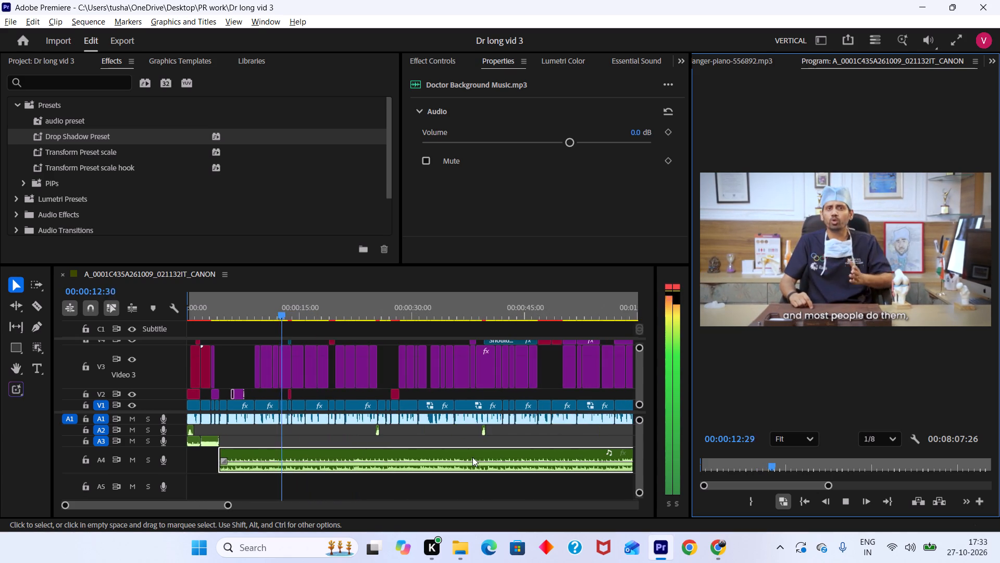
scroll(472, 457, "down", 16, "alt")
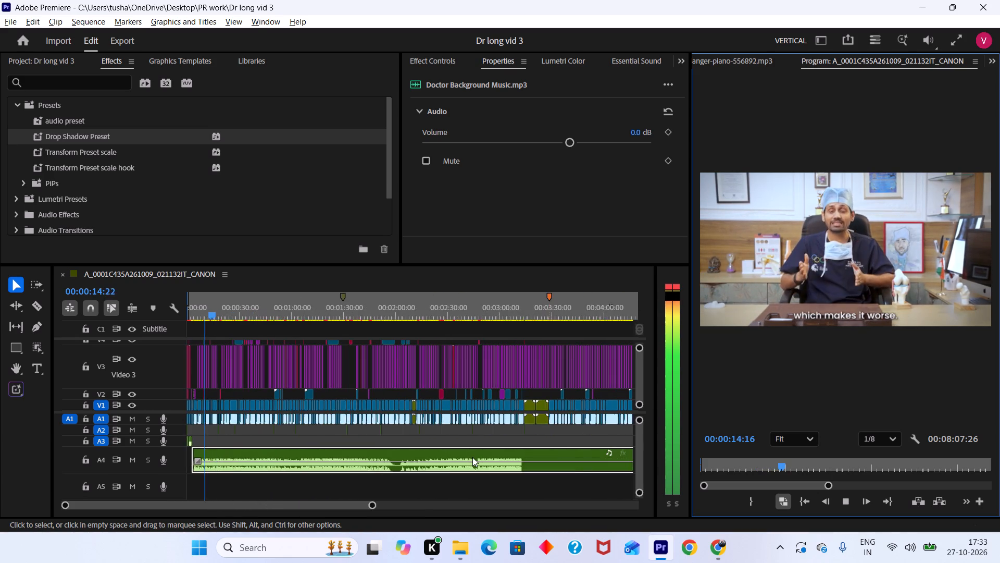
scroll(472, 457, "down", 9, "alt")
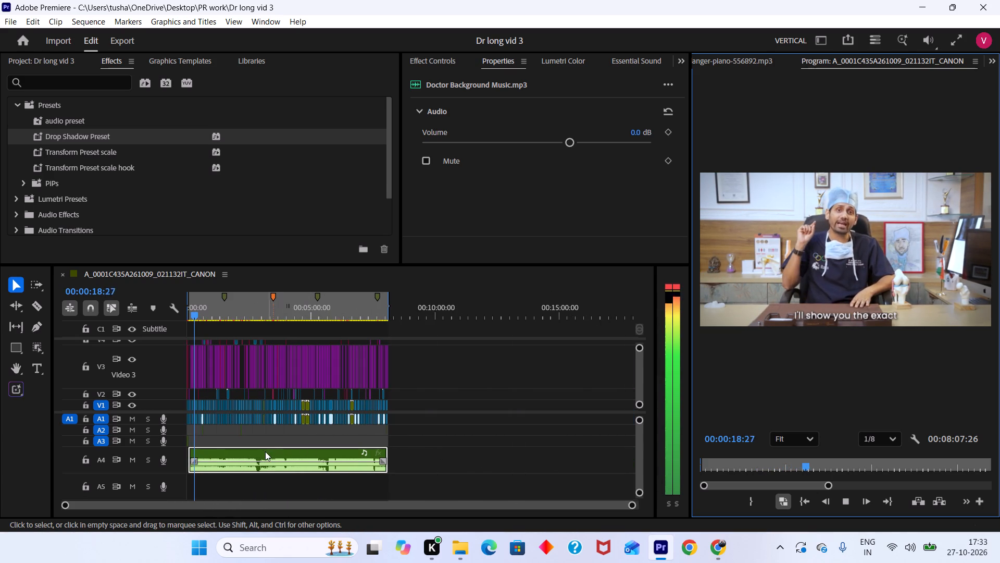
key("space")
key("space")
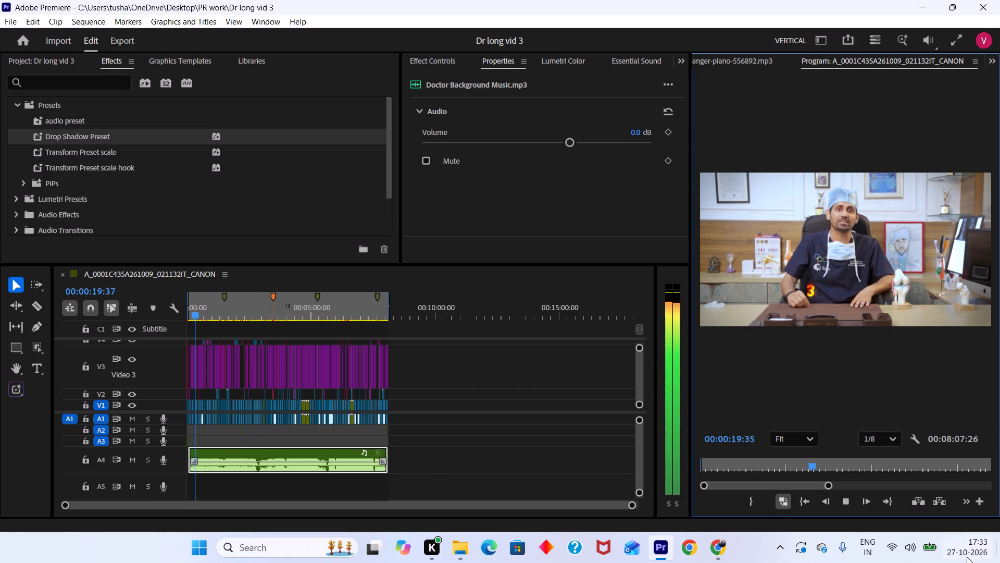
Adjust the computer's speaker volume while the sequence keeps playing.
left_click(911, 544)
left_click_drag(912, 467, 921, 468)
left_click(452, 396)
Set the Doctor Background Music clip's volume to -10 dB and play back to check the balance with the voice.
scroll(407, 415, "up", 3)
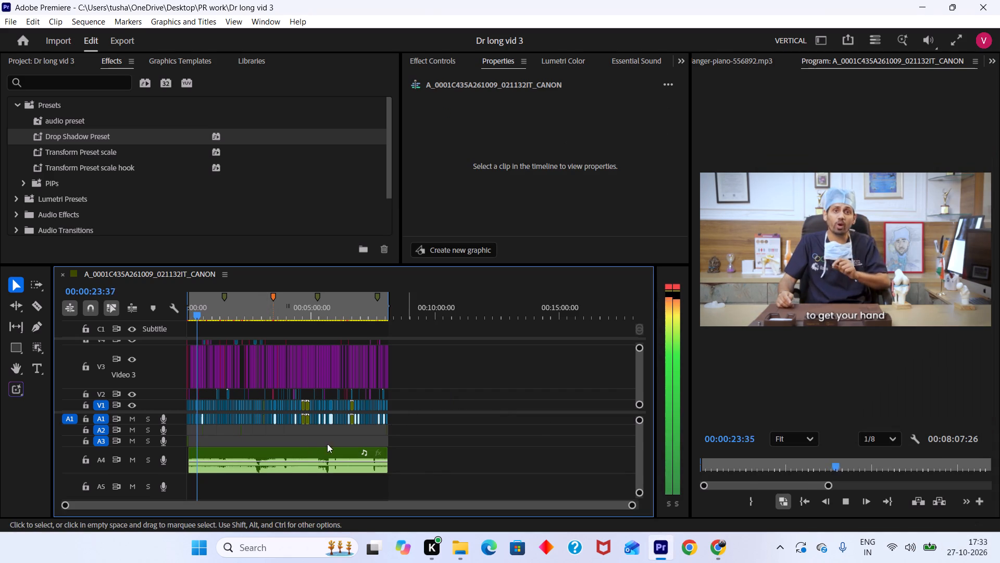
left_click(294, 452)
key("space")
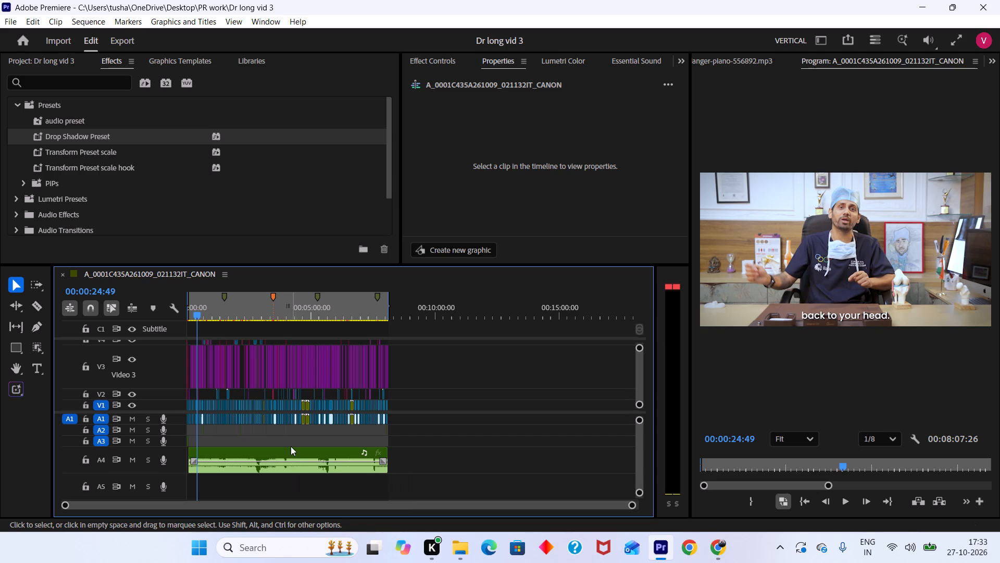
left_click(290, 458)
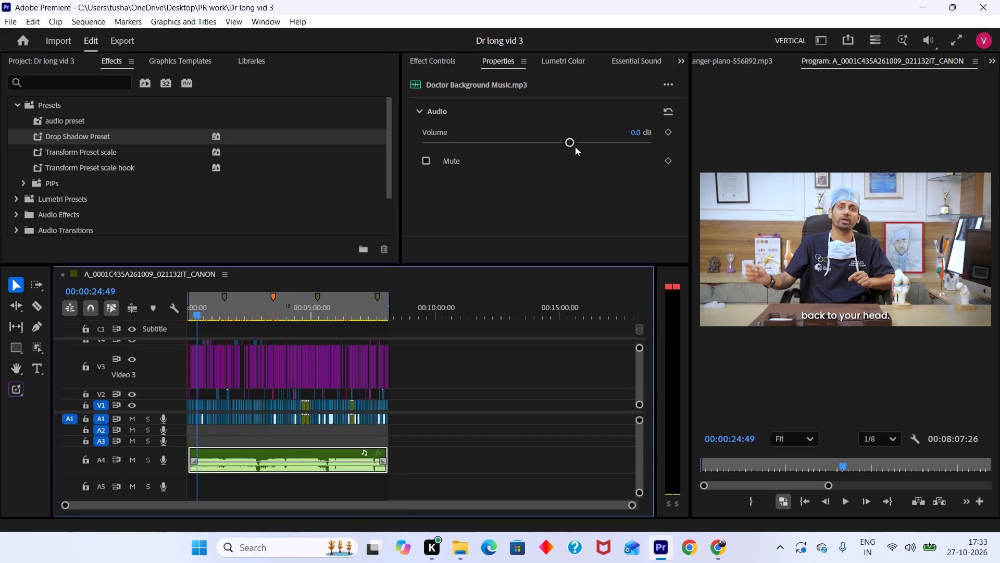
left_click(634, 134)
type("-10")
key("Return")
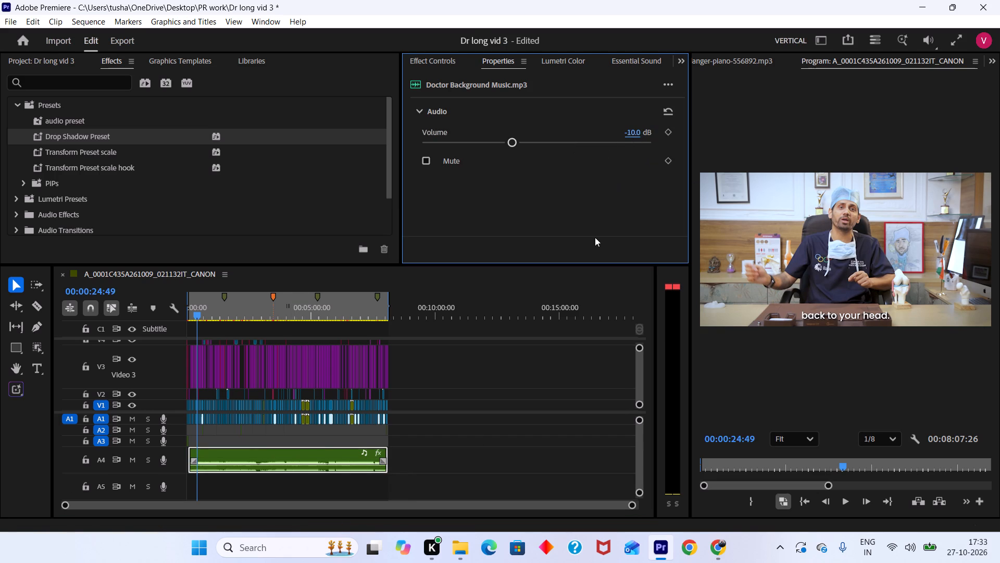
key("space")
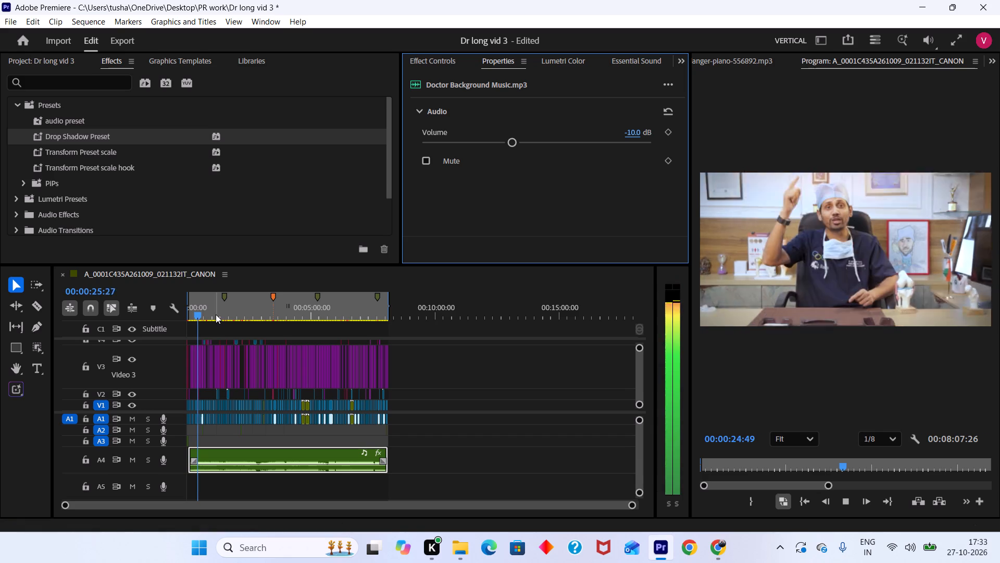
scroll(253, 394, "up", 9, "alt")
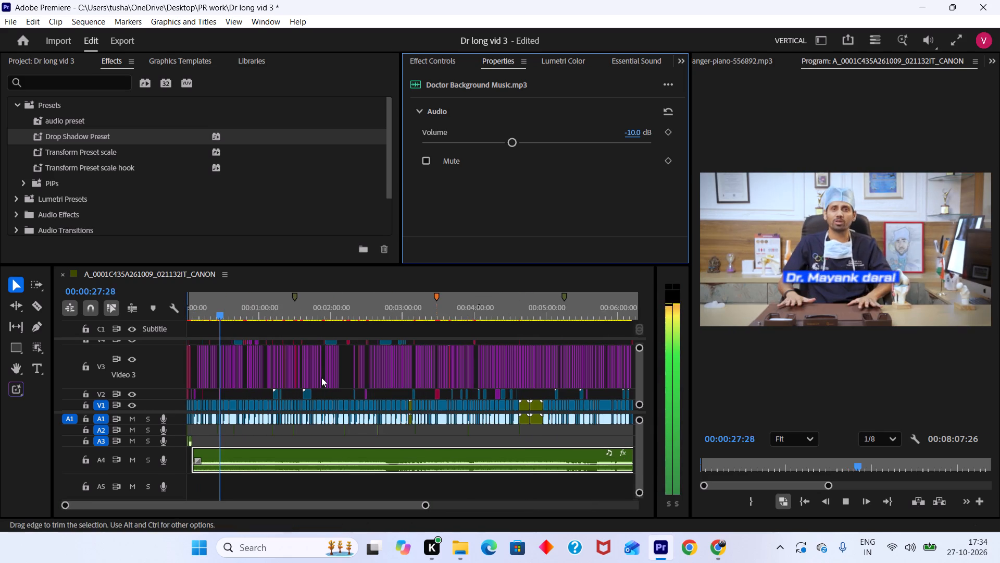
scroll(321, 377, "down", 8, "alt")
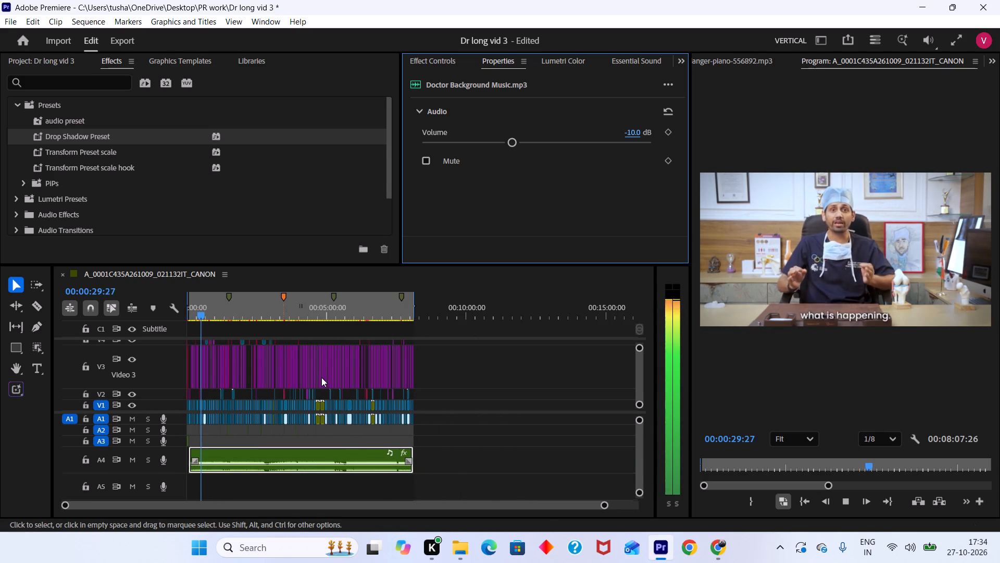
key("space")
Set the Doctor Background Music clip's volume to -15 dB and listen to the sequence.
left_click(632, 133)
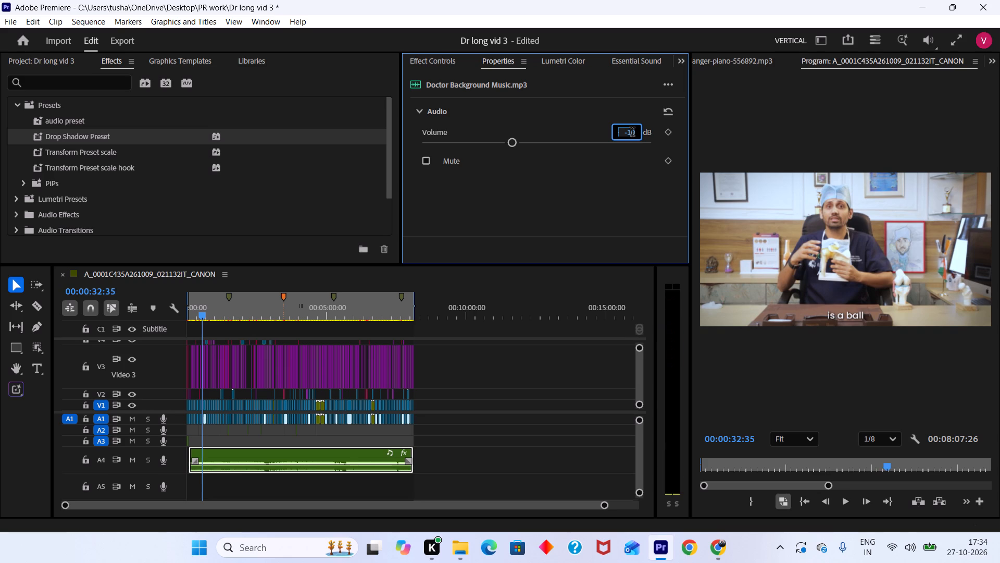
type("-15")
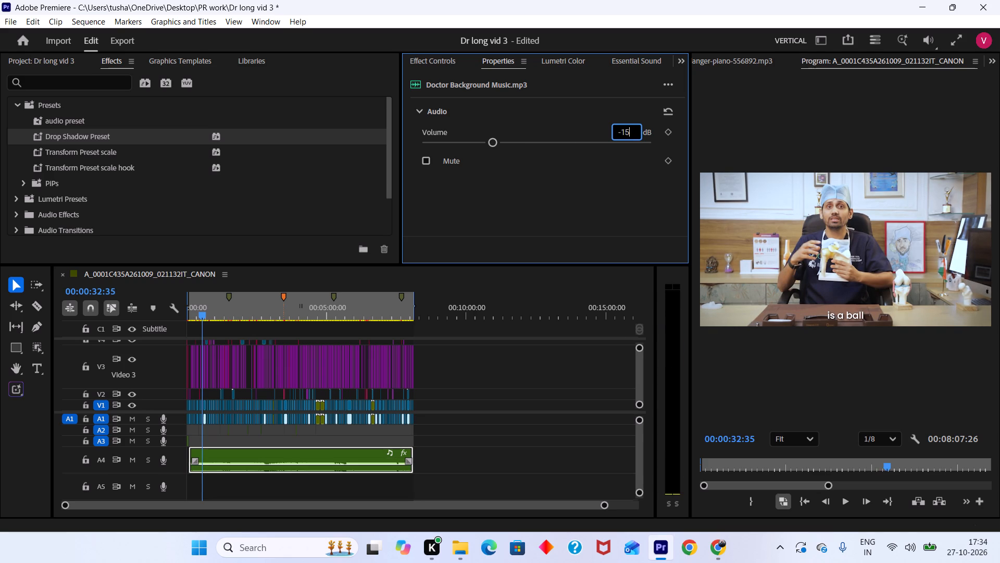
key("Return")
key("space")
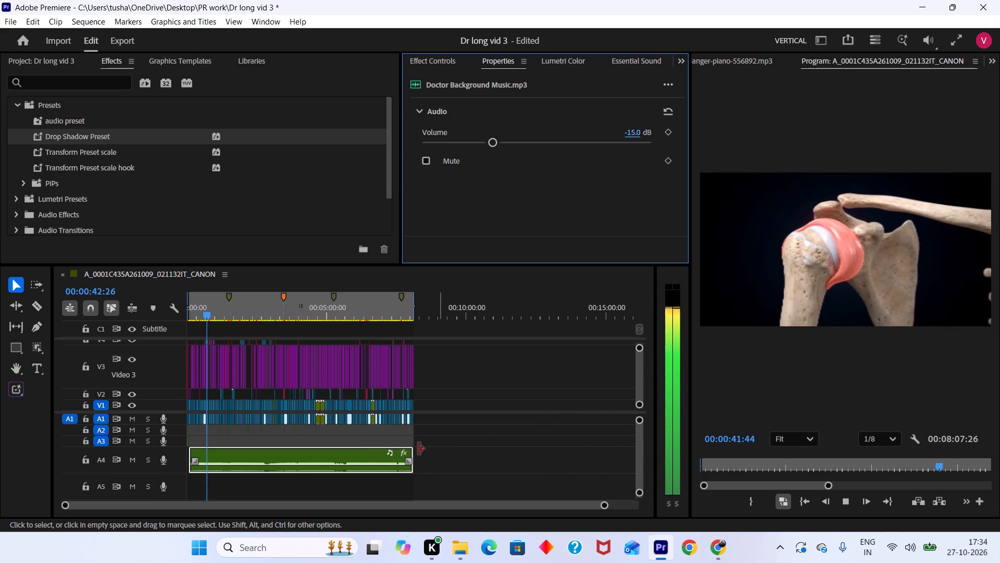
Shrink video track V3 to compact height and save the project.
left_click(170, 357)
scroll(170, 357, "down", 12, "alt")
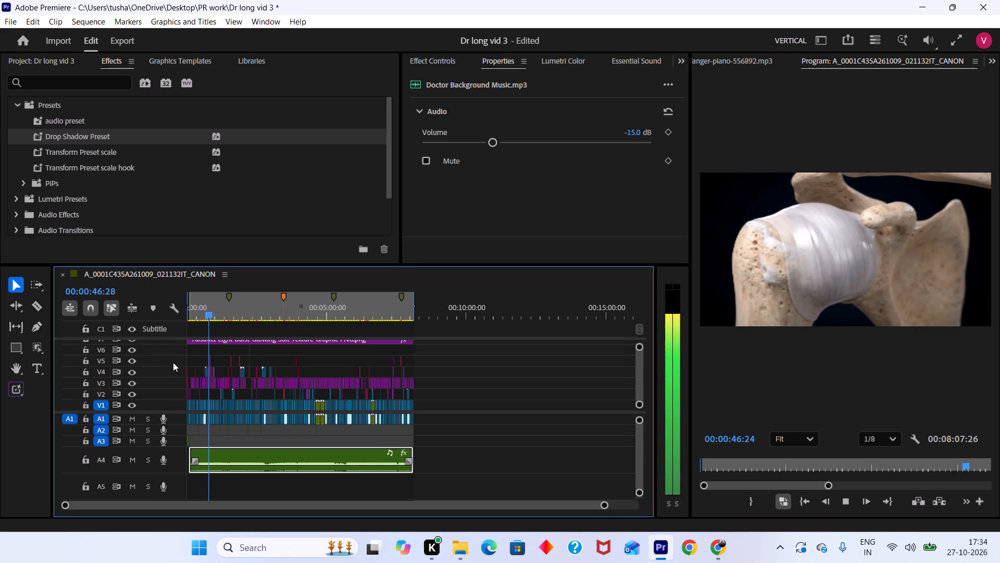
key("ctrl+s")
key("space")
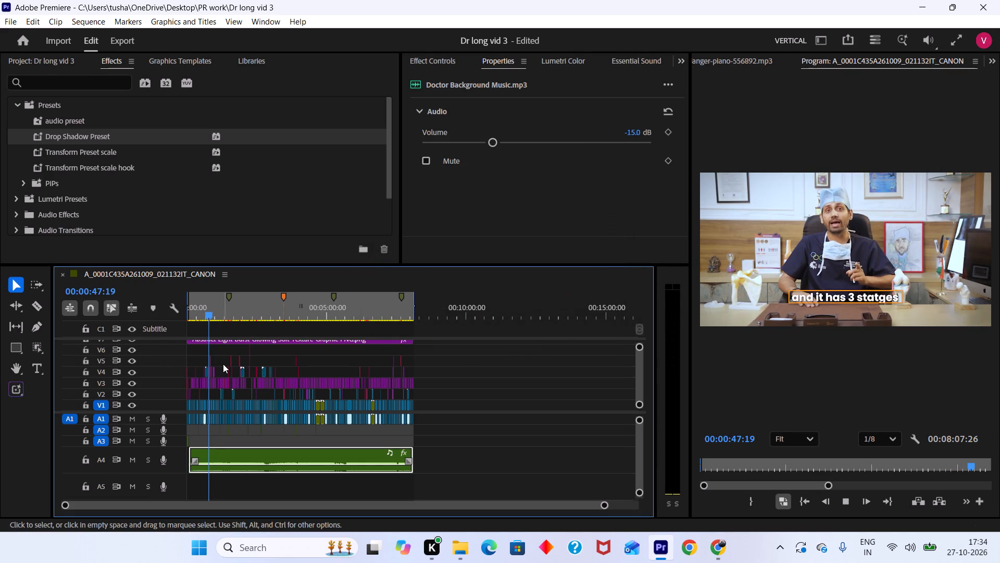
key("space")
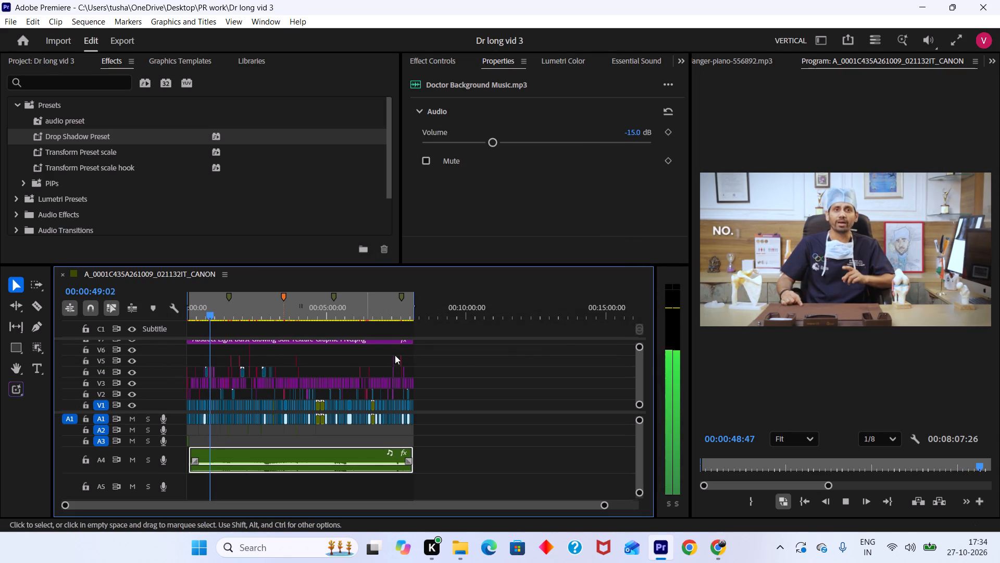
Move the playhead to about 00:07:45, near the end of the sequence, and save the project.
left_click_drag(398, 317, 406, 318)
scroll(406, 318, "up", 4, "alt")
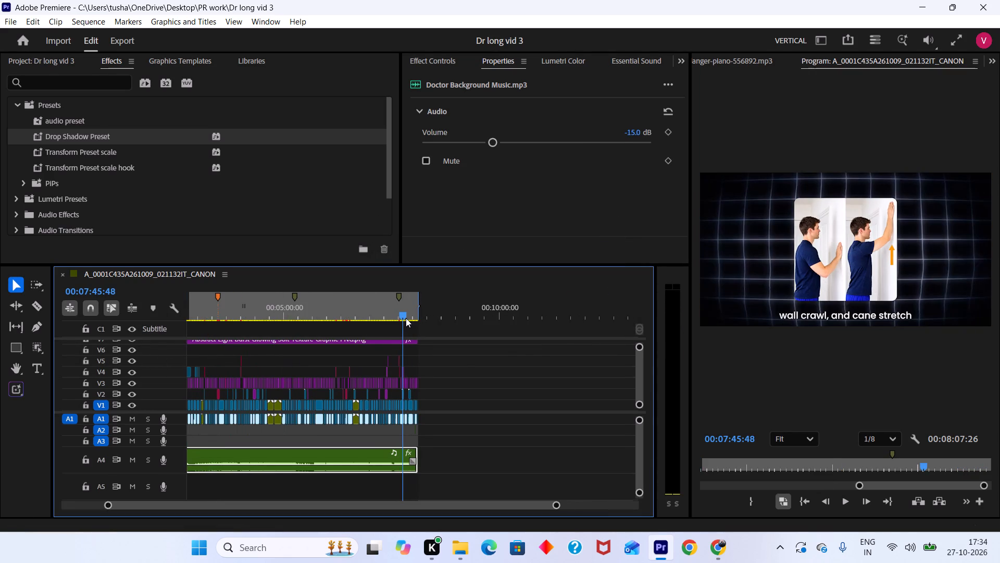
key("ctrl+s")
scroll(416, 342, "up", 13, "alt")
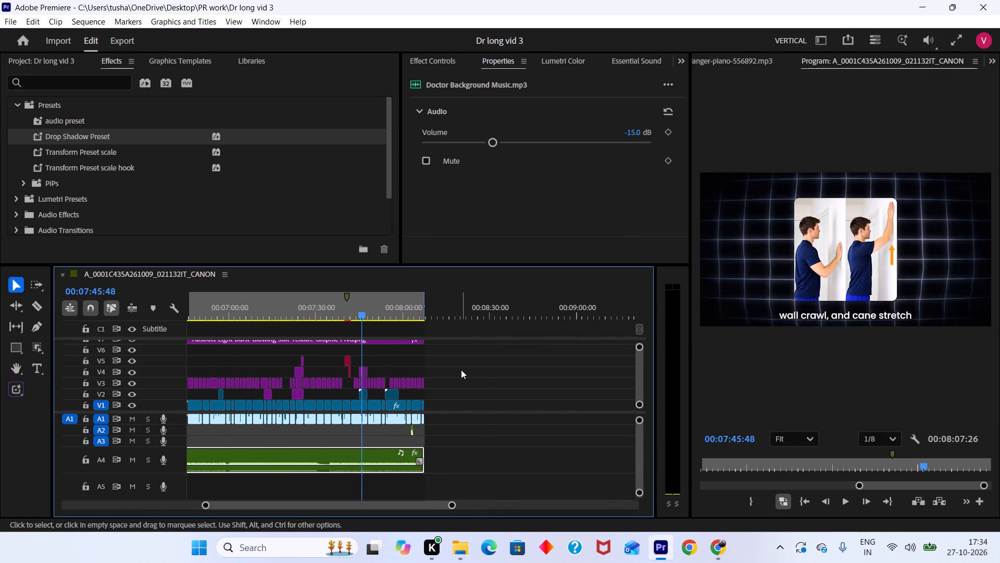
Create a new adjustment layer in the Dr long vid 3 project.
key("grave")
key("grave")
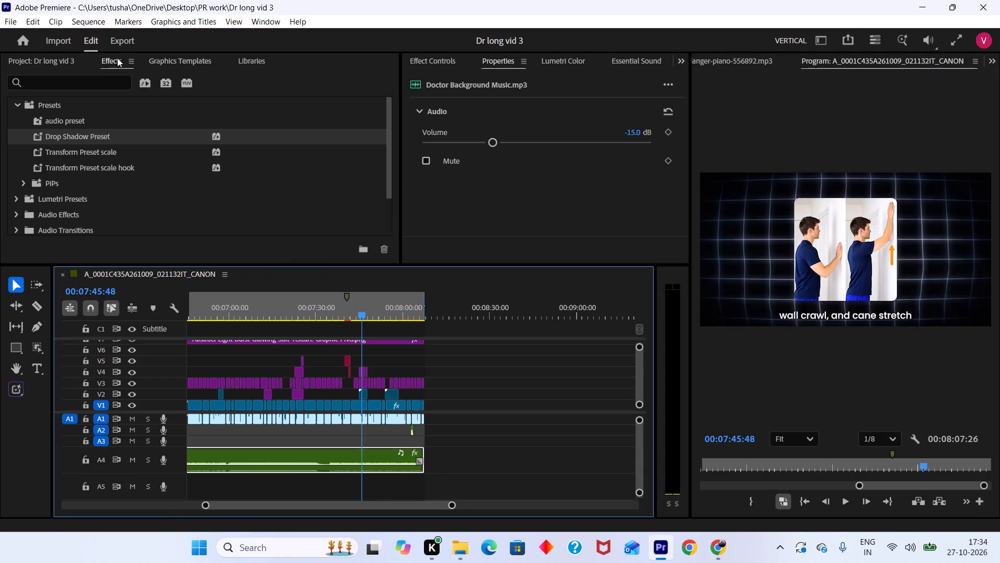
left_click(71, 64)
left_click(348, 195)
right_click(348, 195)
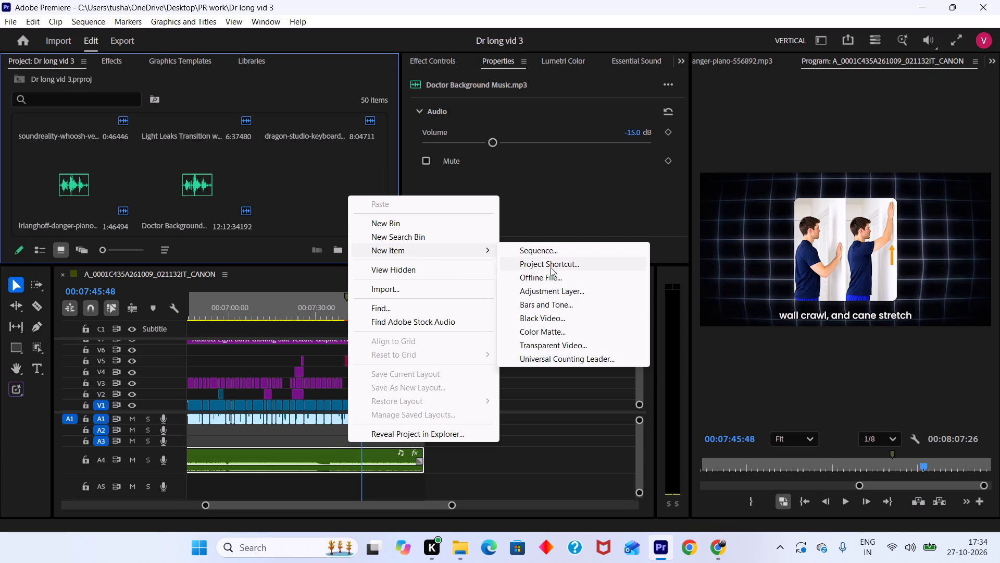
left_click(546, 284)
left_click(537, 336)
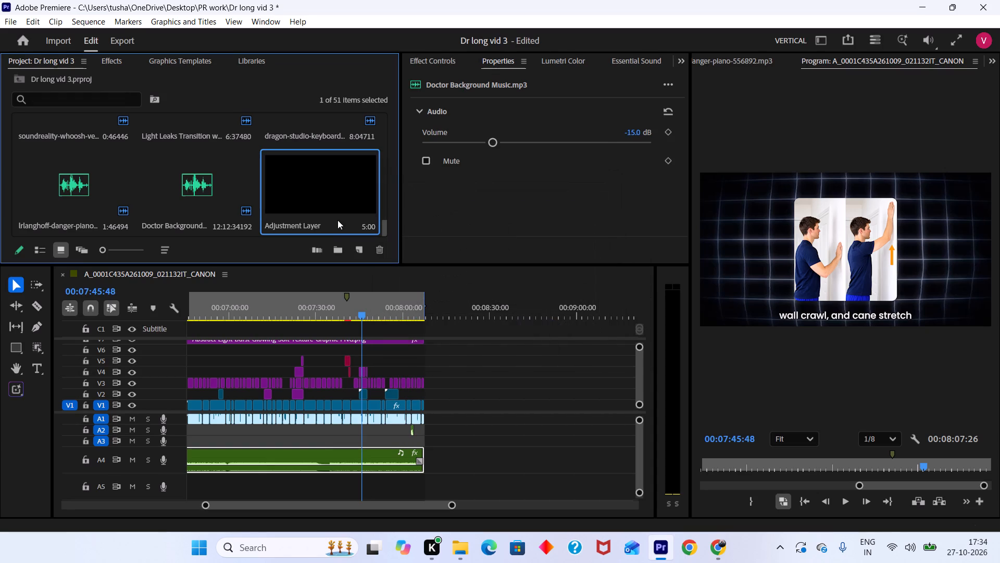
Add the adjustment layer to the sequence on a new track V8 above the light-burst graphic, starting at the sequence's beginning.
left_click_drag(330, 212, 443, 362)
key("grave")
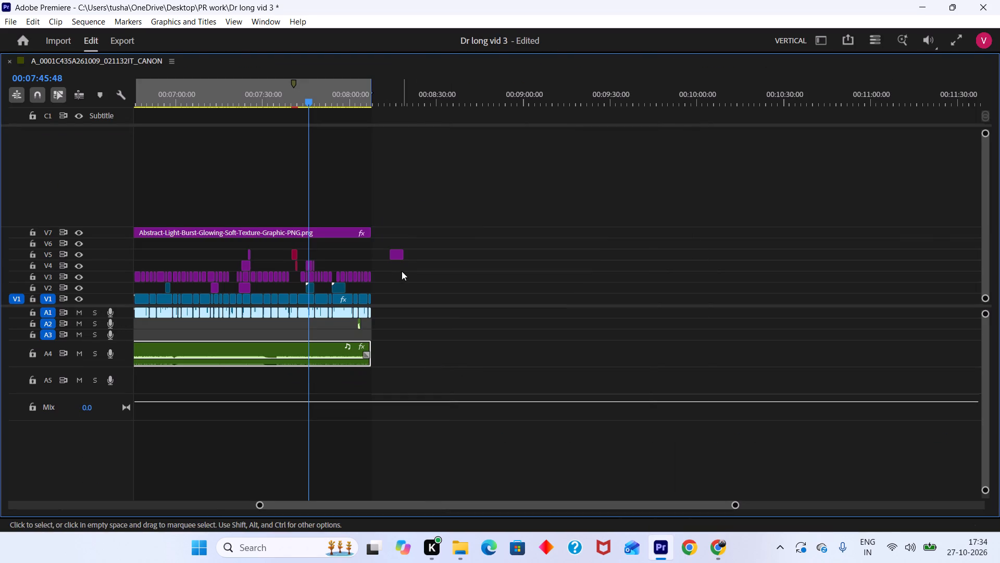
left_click_drag(398, 254, 110, 225)
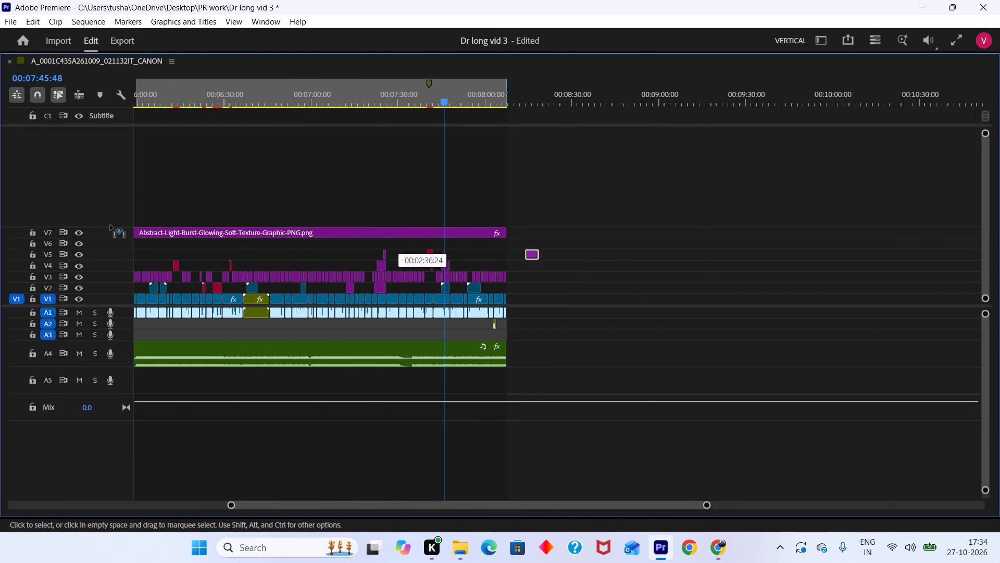
left_click_drag(110, 225, 158, 214)
scroll(160, 215, "up", 3)
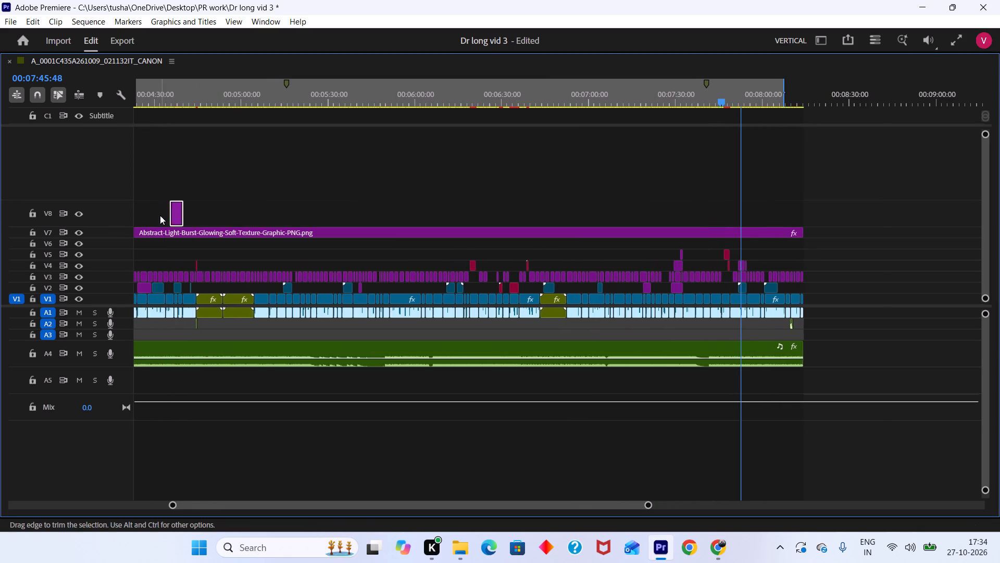
scroll(160, 215, "up", 2)
scroll(202, 235, "up", 12)
scroll(235, 236, "down", 11, "alt")
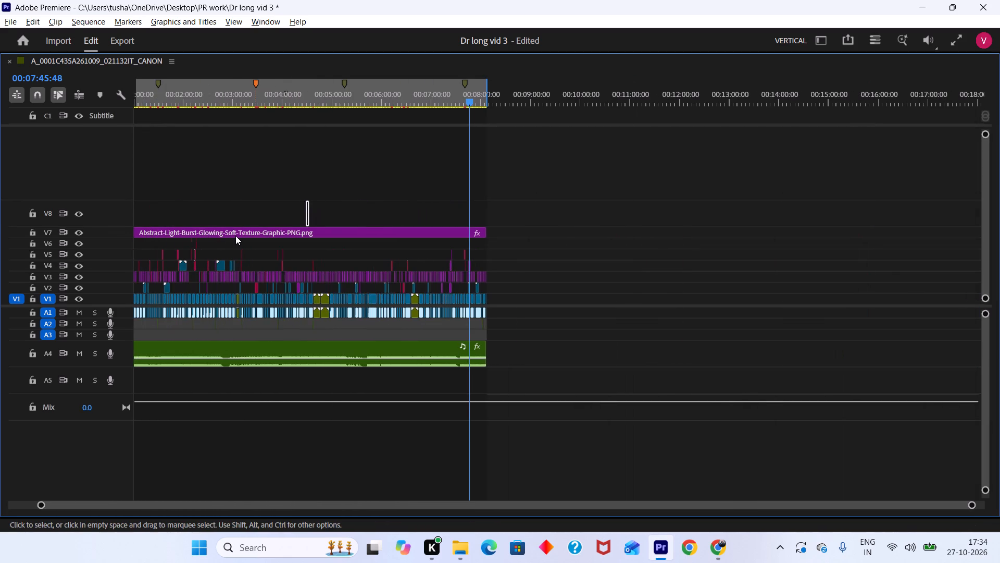
scroll(235, 236, "up", 11)
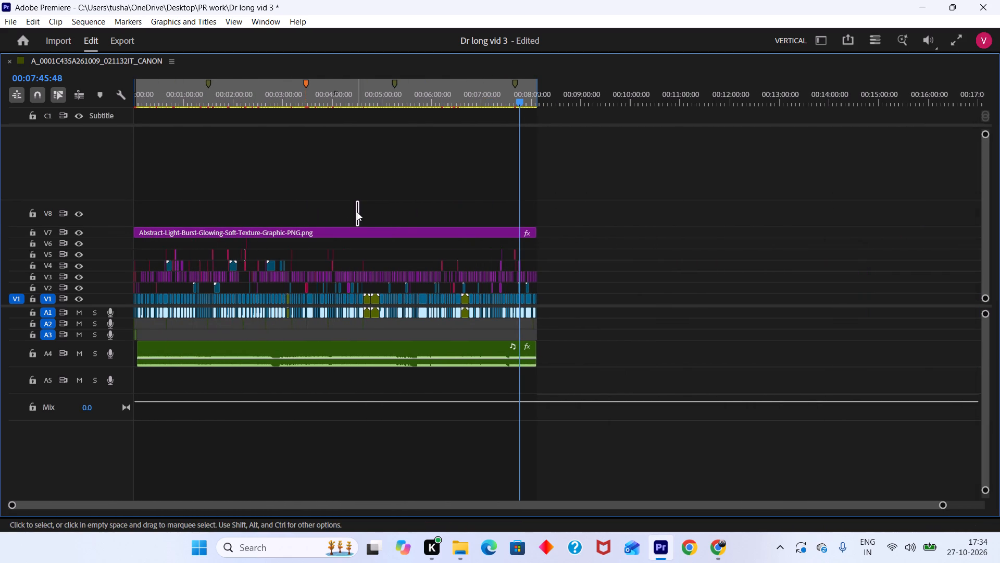
left_click_drag(357, 212, 123, 210)
scroll(137, 216, "up", 5, "alt")
scroll(152, 229, "up", 6)
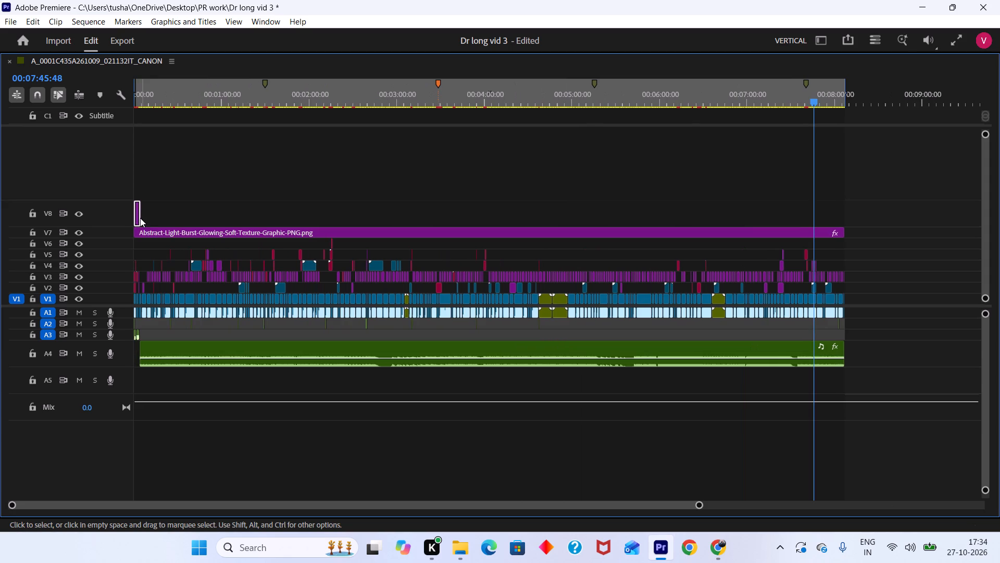
Extend the adjustment layer on V8 to the end of the sequence.
left_click(135, 213)
left_click(171, 203)
left_click_drag(143, 217, 633, 229)
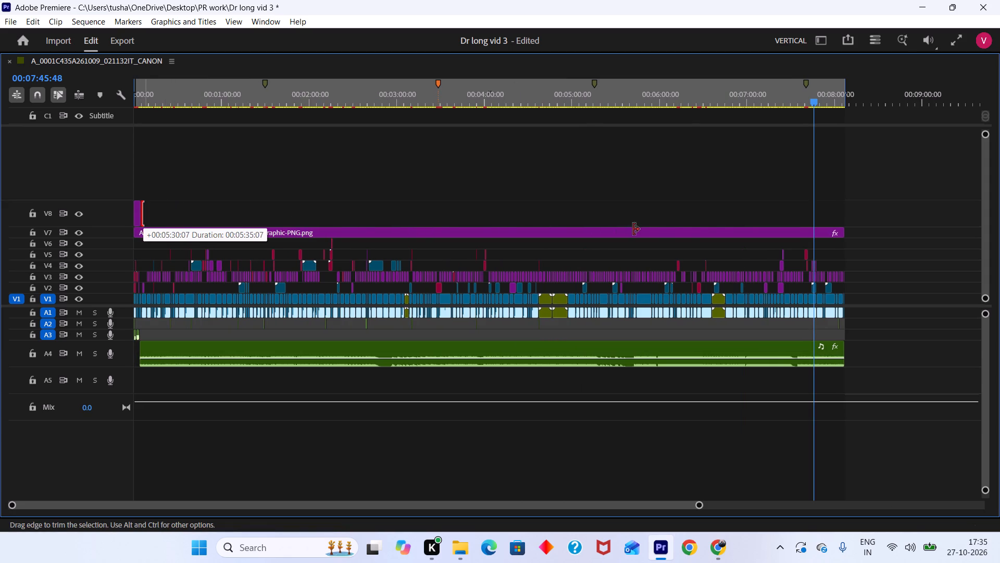
left_click_drag(633, 229, 846, 216)
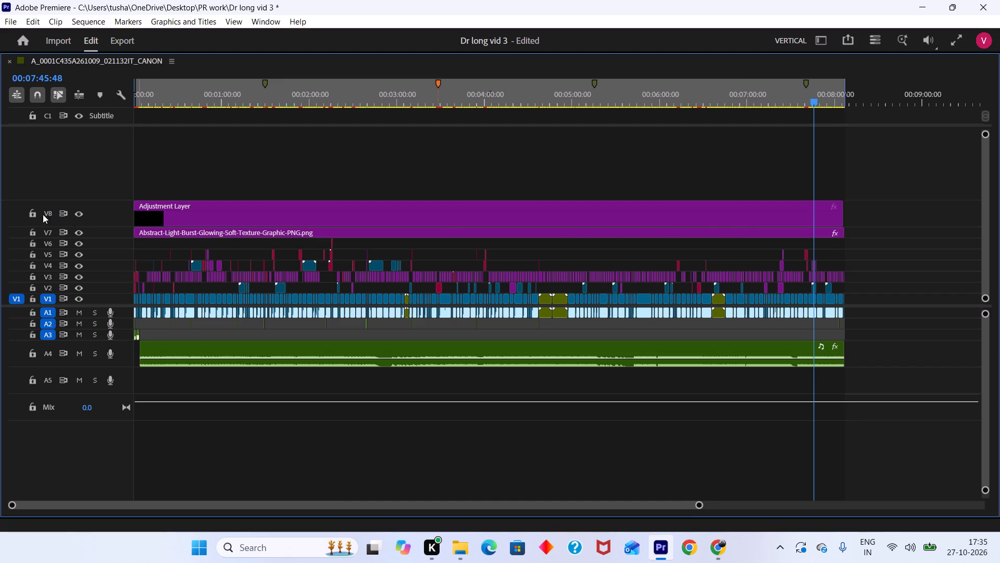
Collapse the height of track V8 and restore the timeline from full-window view to the multi-panel workspace.
left_click(97, 215)
scroll(97, 215, "down", 8, "alt")
key("Tab")
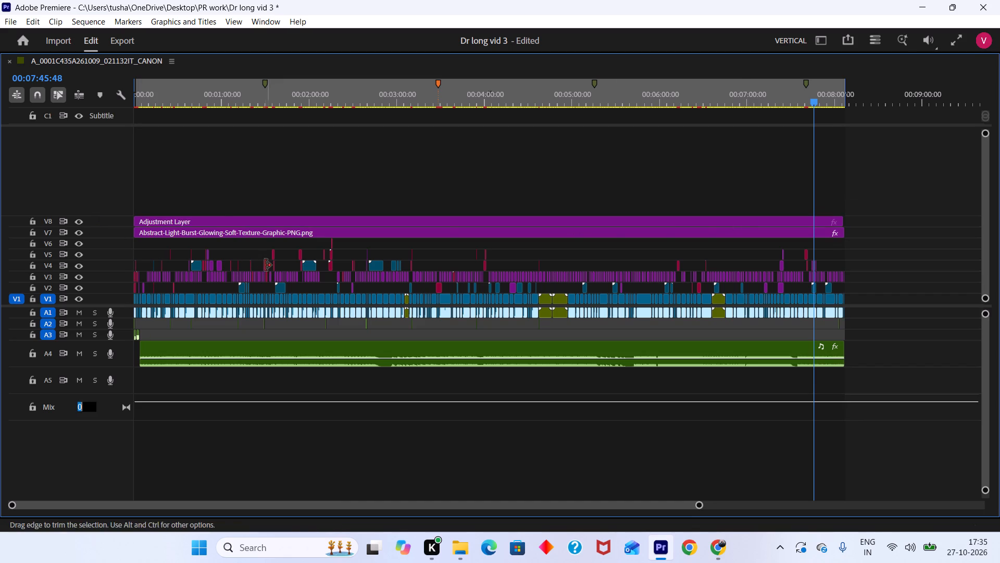
left_click(226, 180)
key("grave")
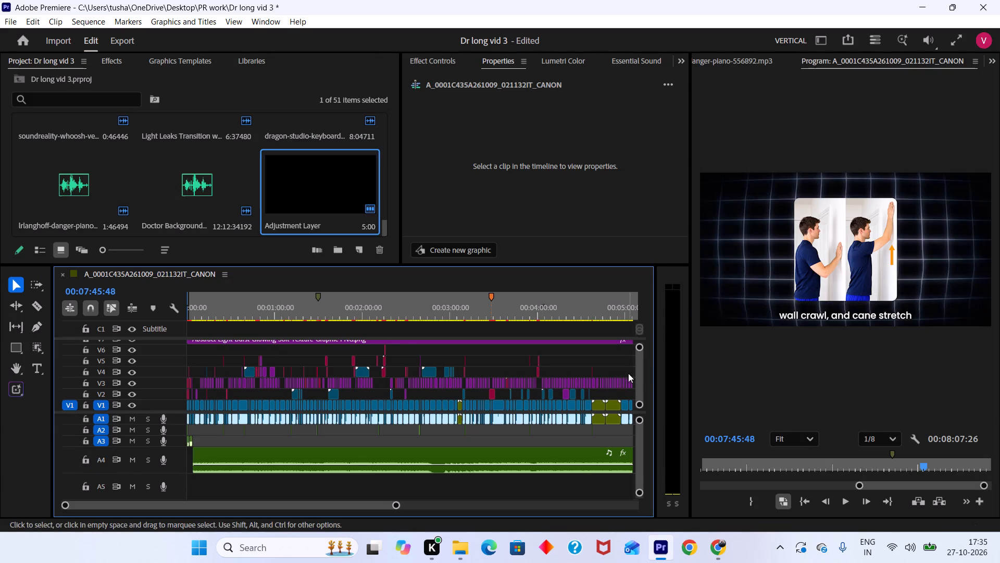
Select the adjustment layer on V8 and set its Lumetri contrast to 10, judging it on the doctor shot at about 00:00:24.
left_click(640, 368)
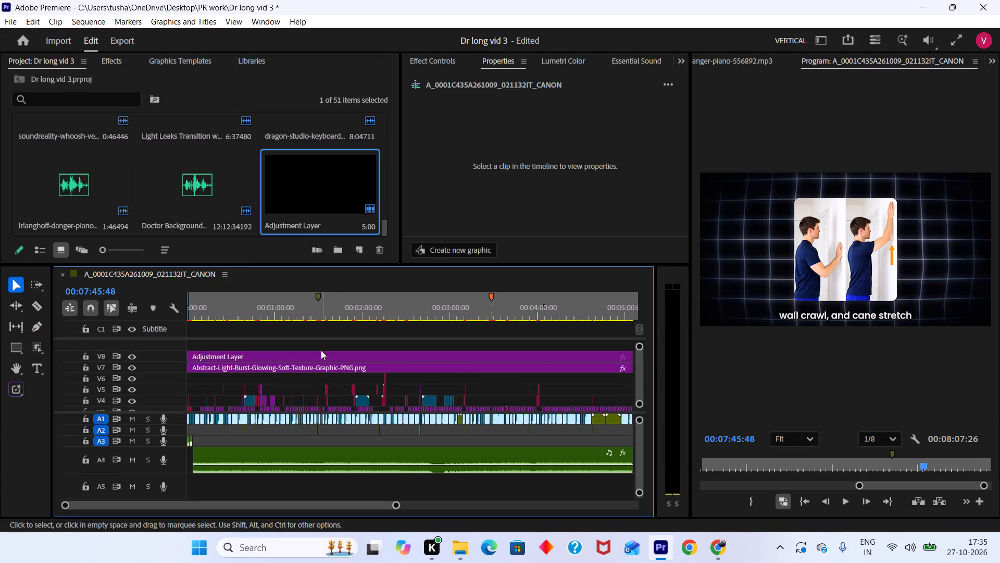
left_click(321, 350)
left_click(320, 353)
left_click_drag(238, 312, 226, 310)
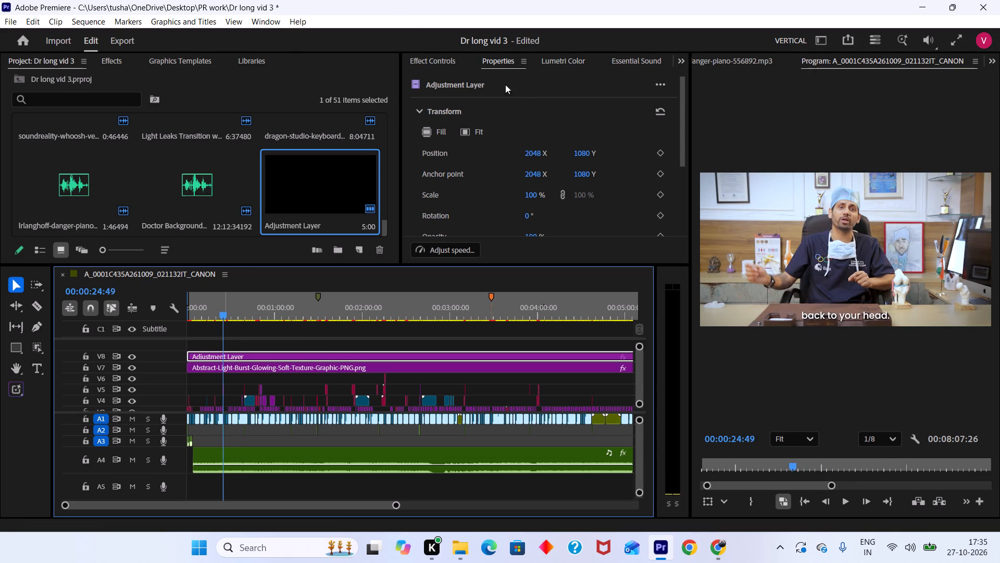
left_click(556, 63)
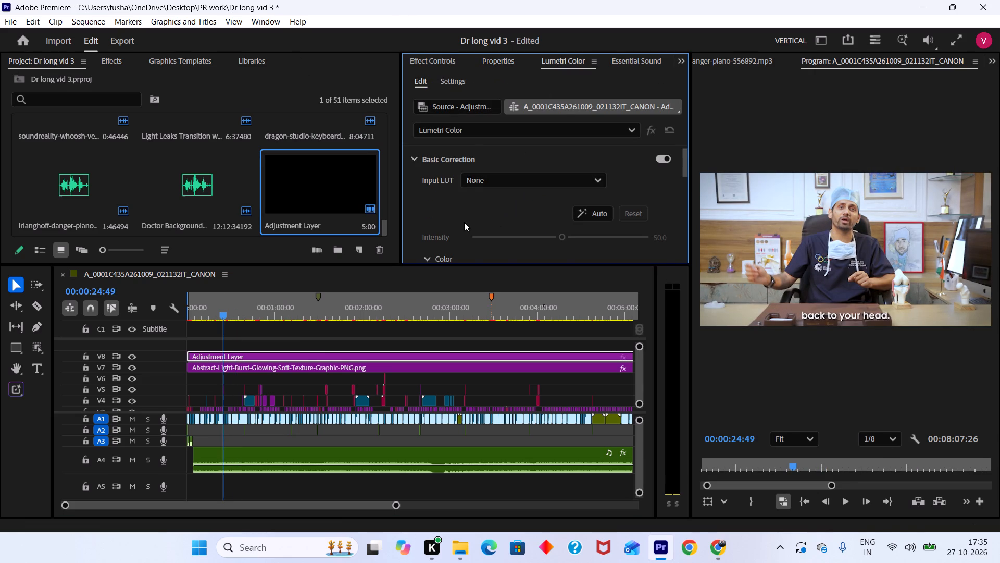
scroll(464, 222, "down", 13)
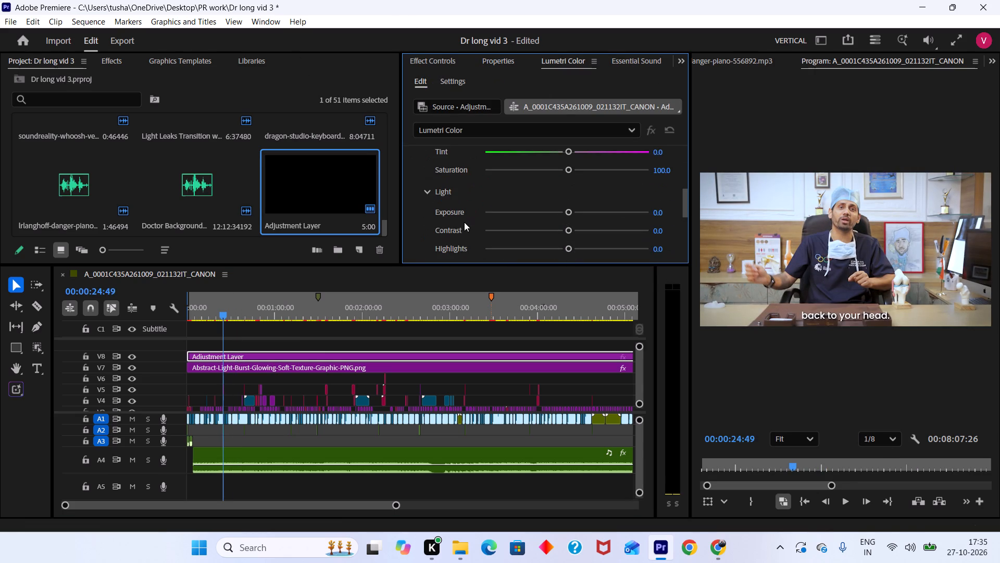
left_click_drag(570, 231, 584, 233)
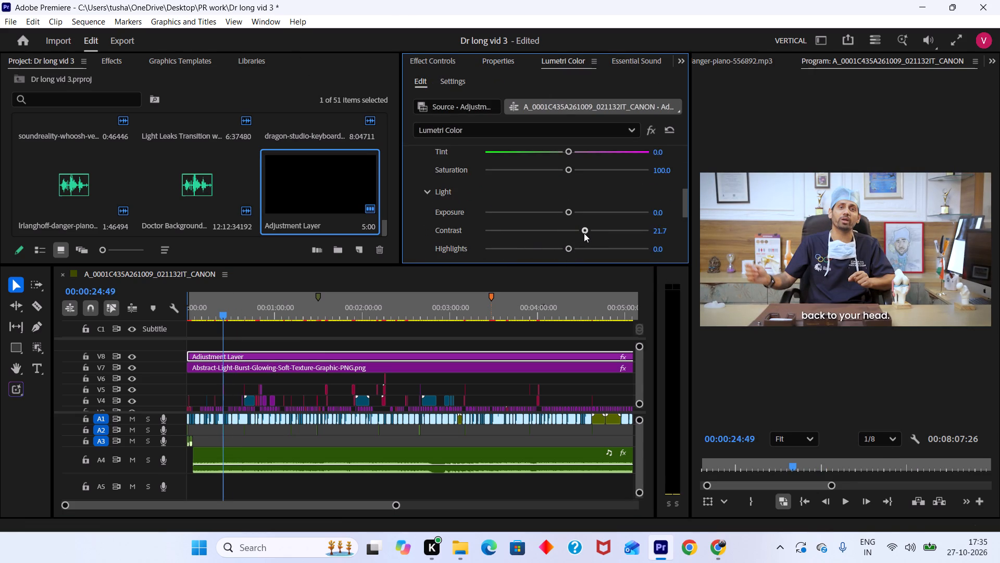
left_click_drag(584, 233, 647, 242)
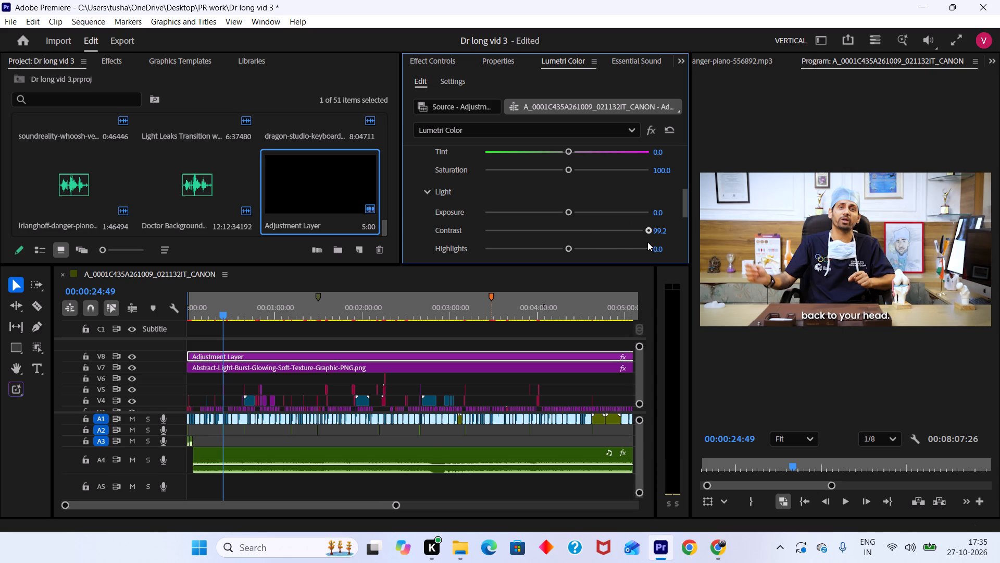
left_click_drag(647, 242, 582, 231)
left_click_drag(582, 230, 577, 227)
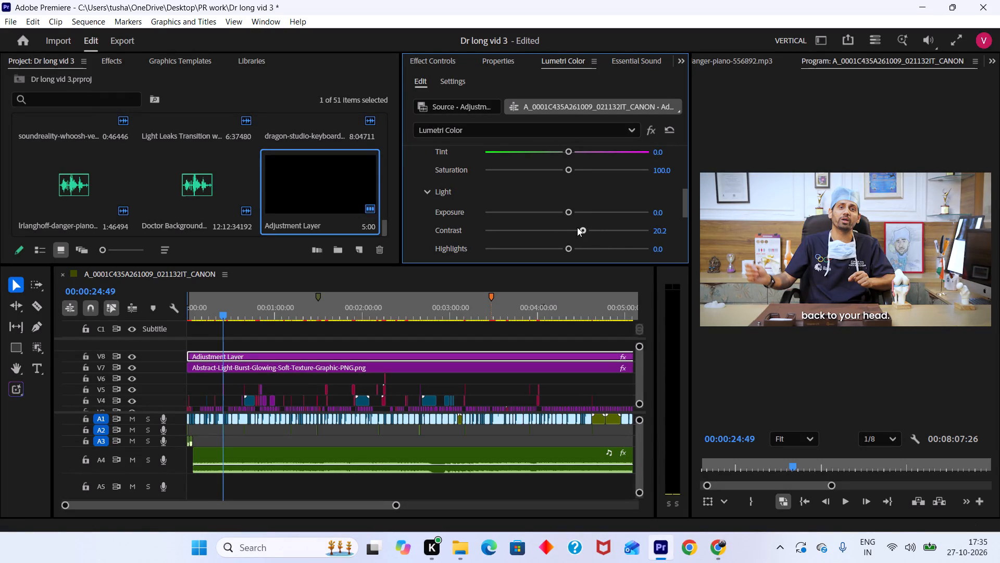
left_click_drag(577, 227, 560, 222)
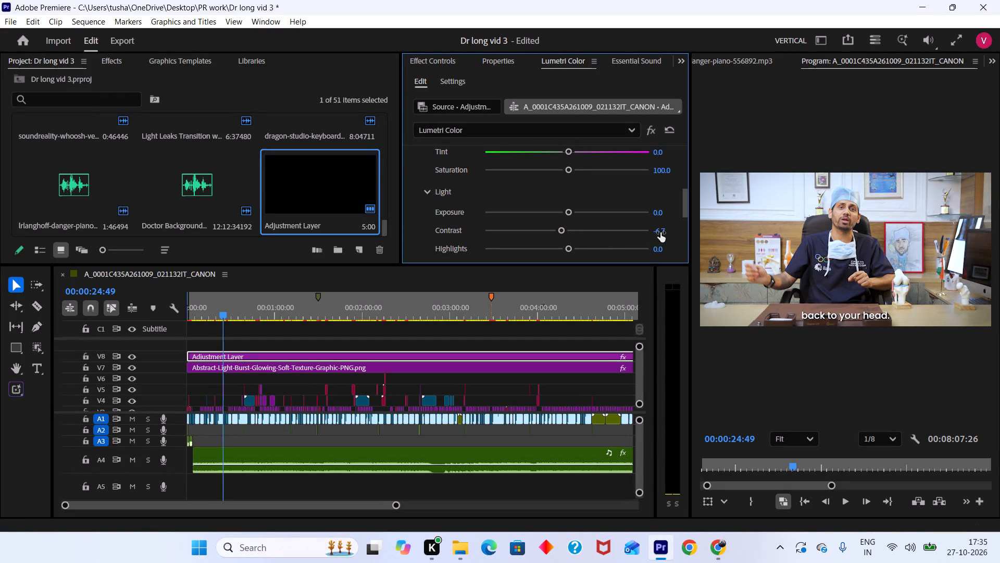
left_click(659, 232)
type("10")
key("Return")
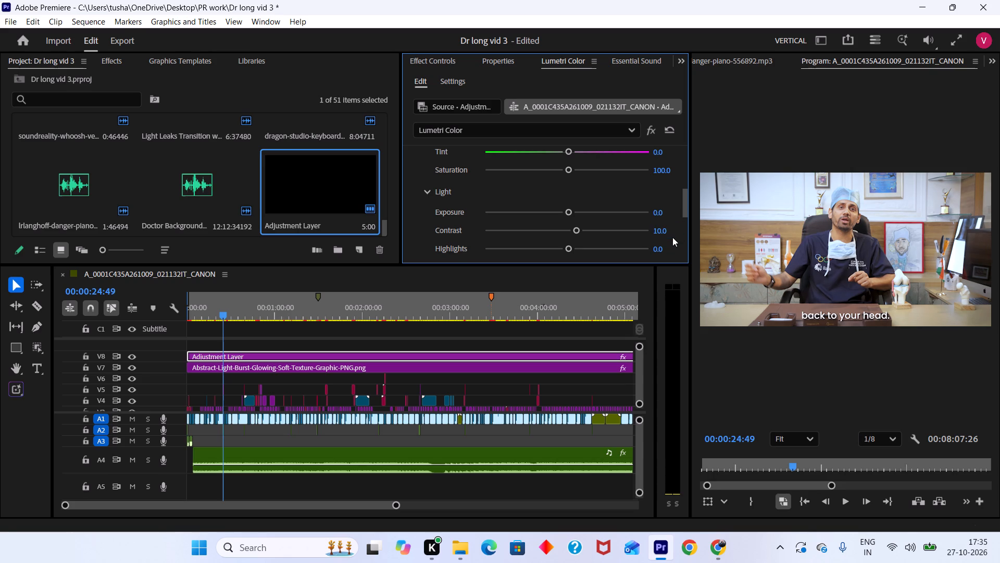
Shape the adjustment layer's white RGB curve with a highlight point raised slightly and a shadow point lowered slightly for a gentle S-curve.
scroll(672, 237, "down", 8)
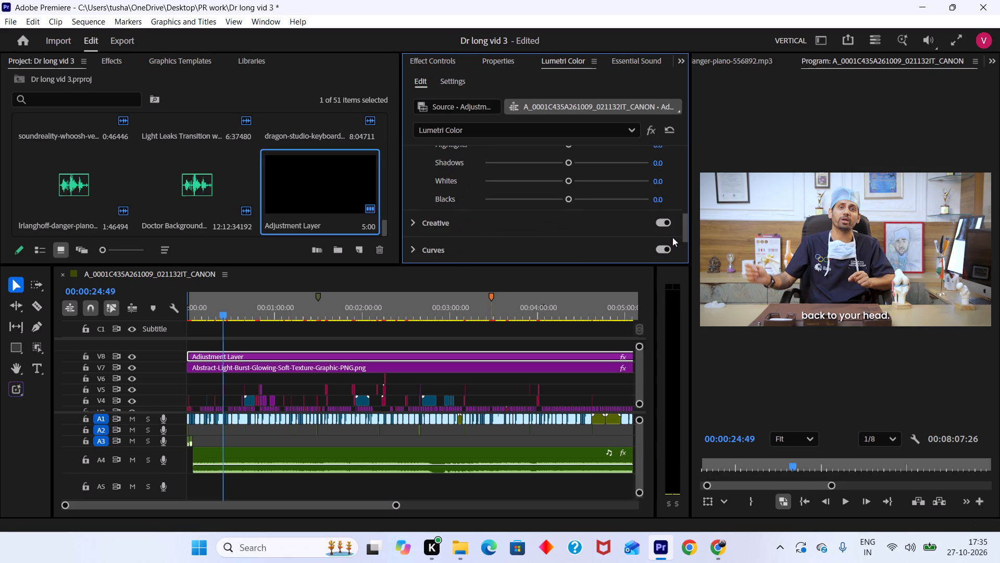
left_click(420, 249)
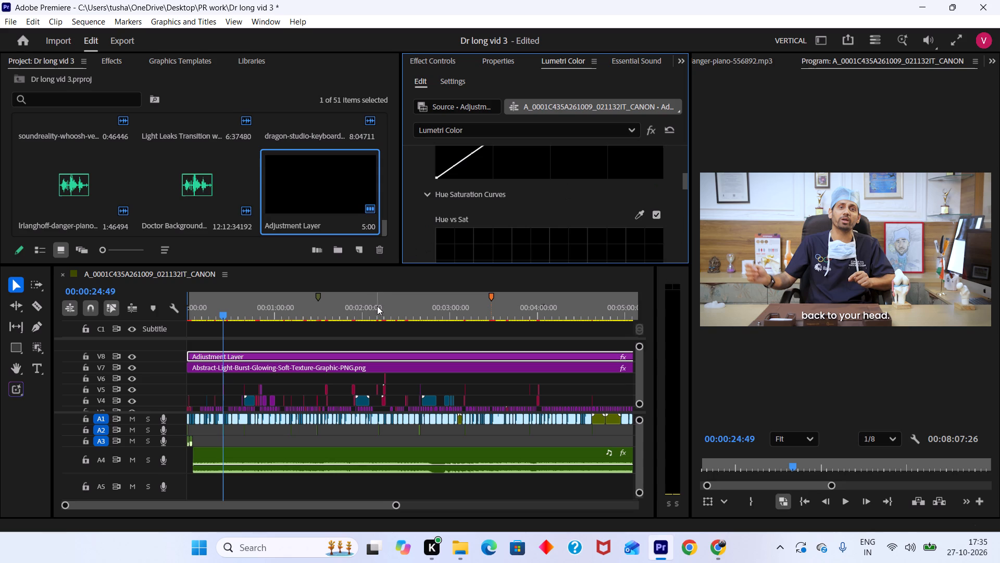
left_click_drag(365, 266, 395, 368)
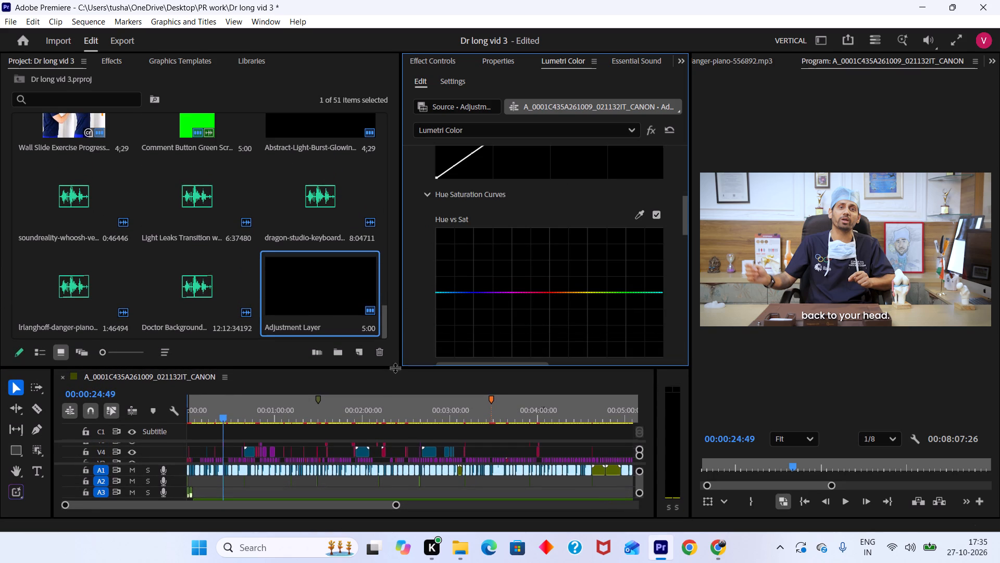
left_click_drag(395, 368, 395, 368)
scroll(563, 248, "up", 11)
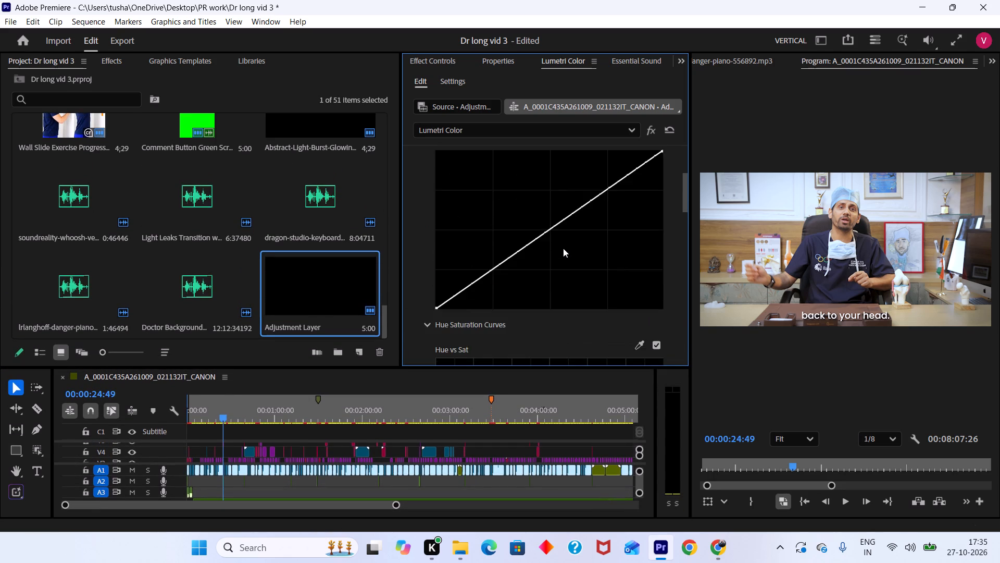
scroll(563, 248, "up", 3)
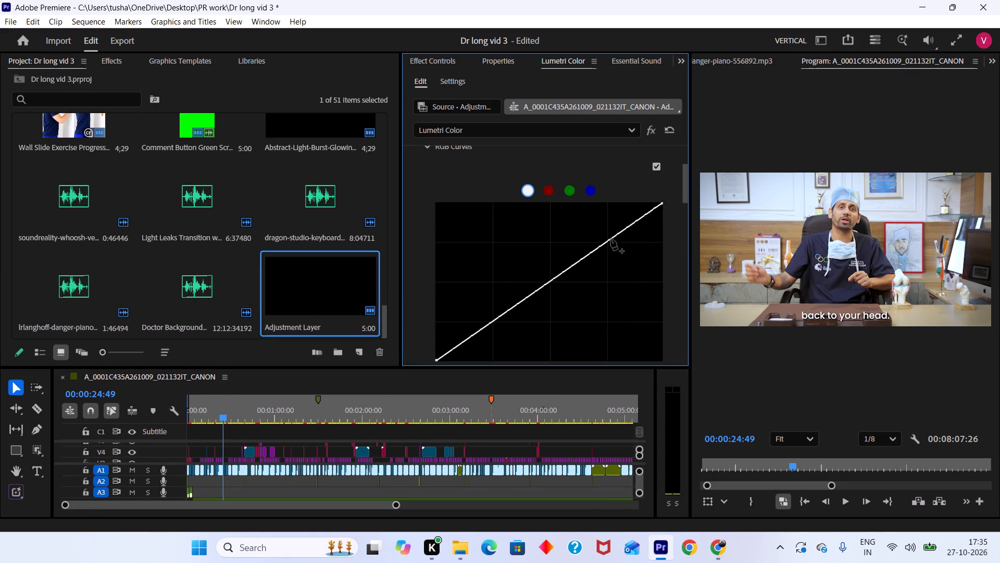
left_click(608, 242)
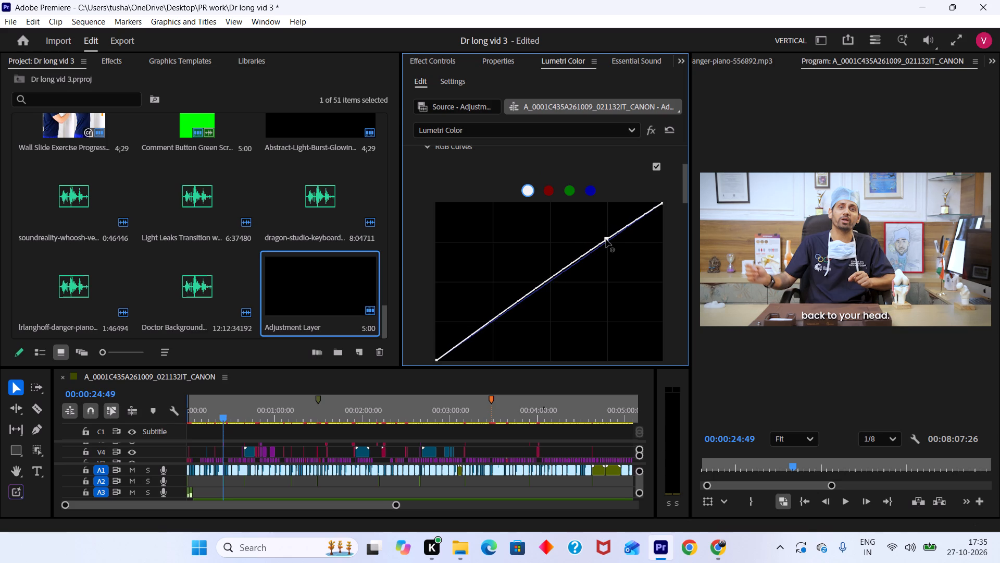
left_click(493, 326)
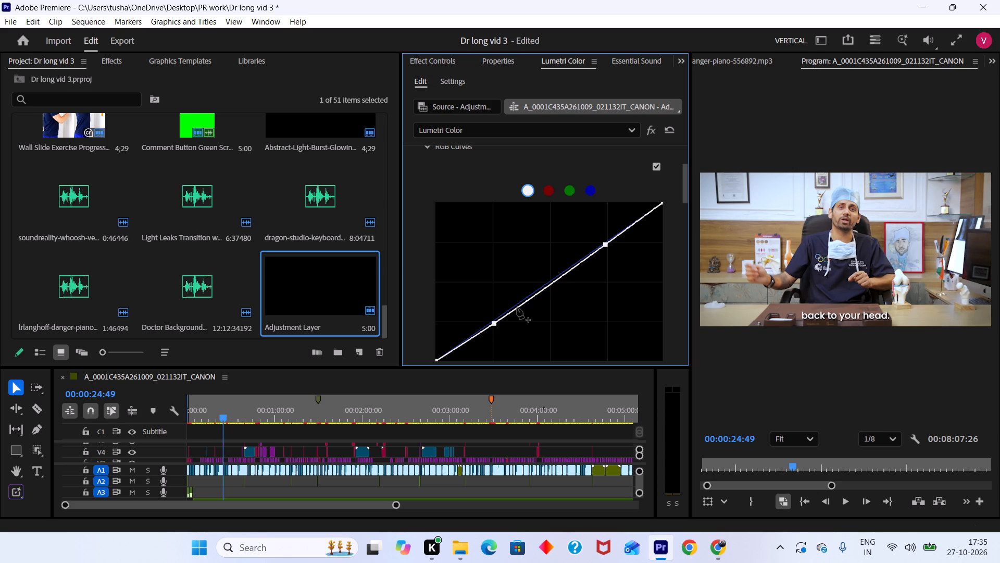
left_click_drag(606, 247, 606, 240)
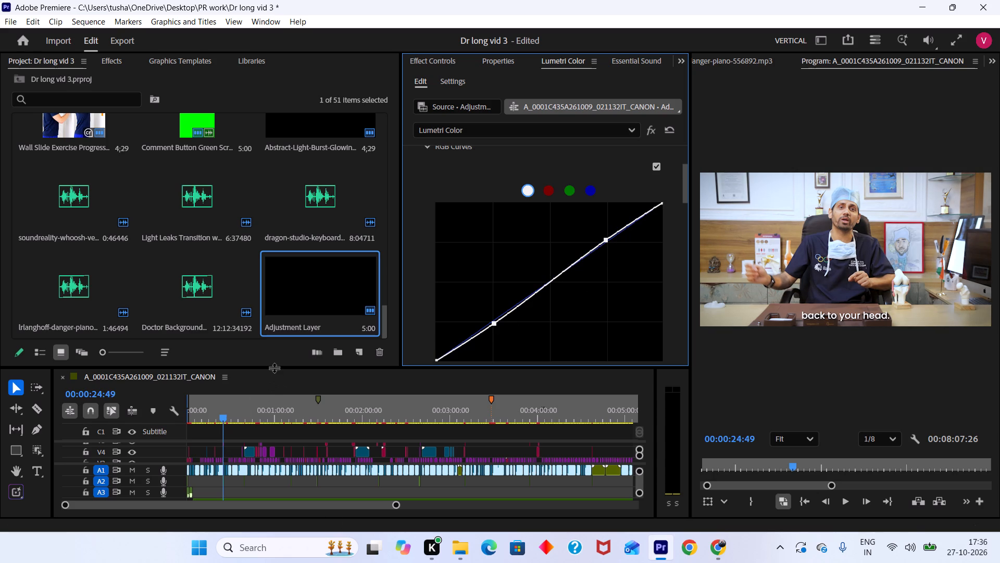
Compare the picture with track V8 hidden and shown, and play the graded footage from about 00:00:24 to 00:00:27.
left_click_drag(274, 368, 272, 311)
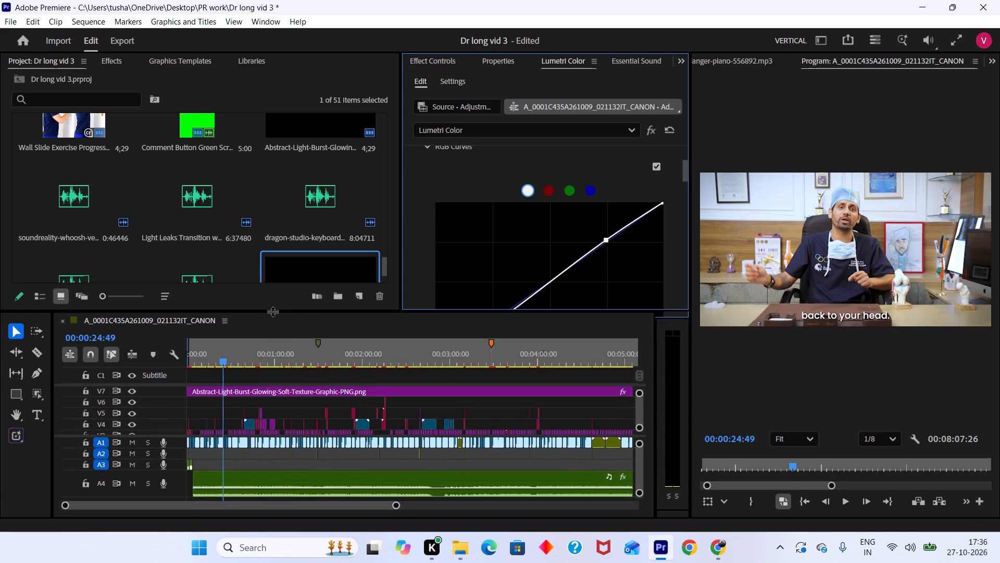
left_click_drag(272, 311, 277, 284)
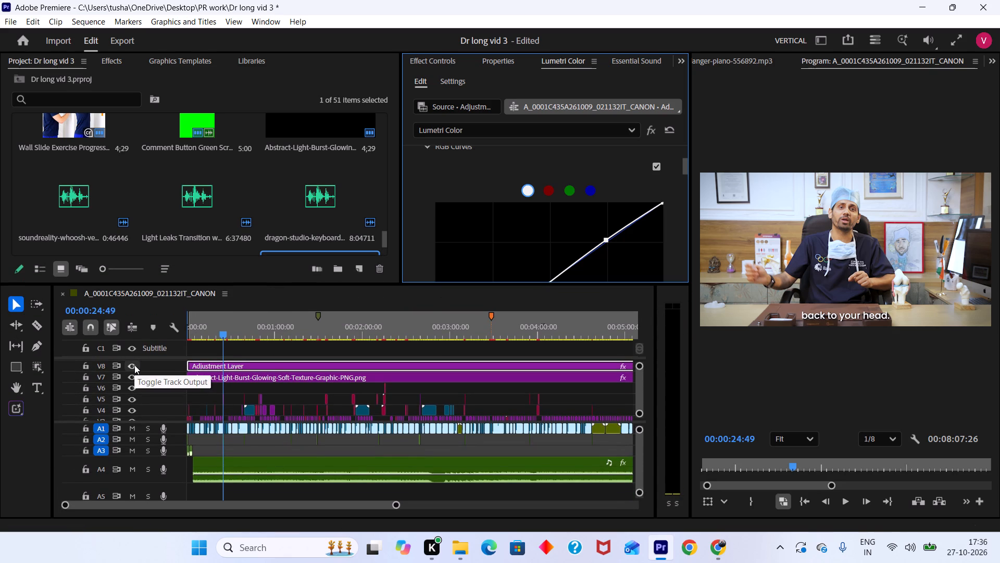
left_click(134, 365)
left_click(134, 365)
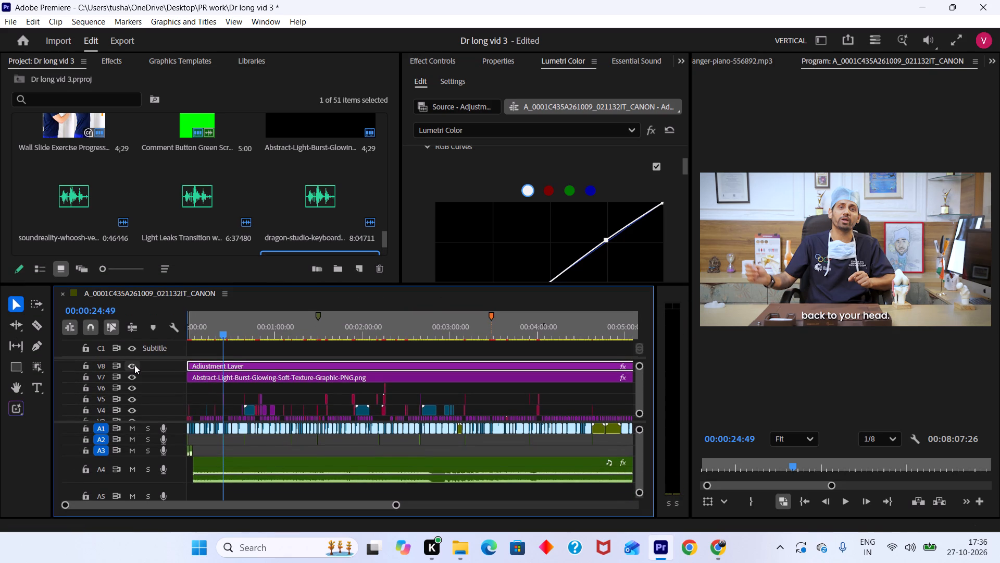
key("space")
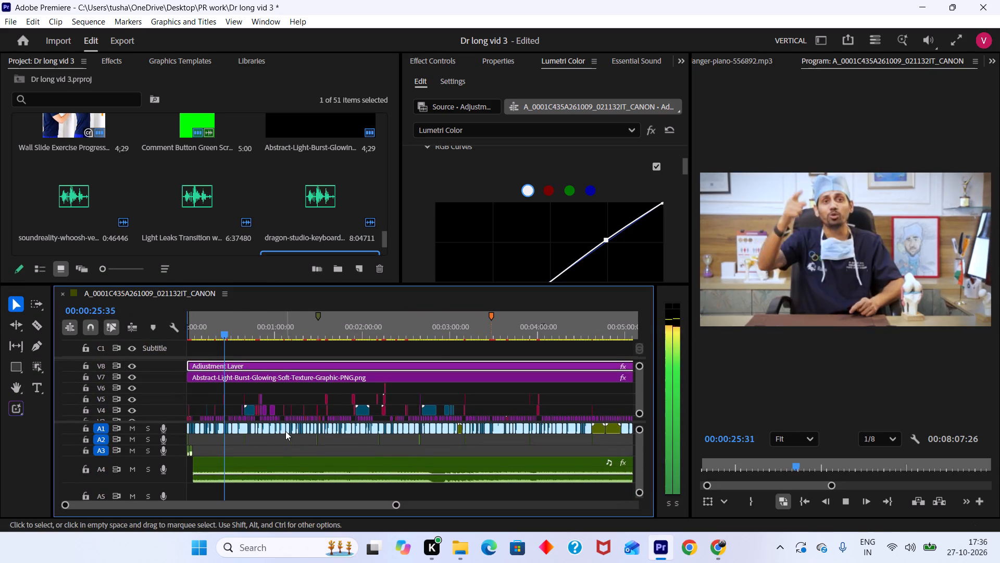
key("space")
key("space")
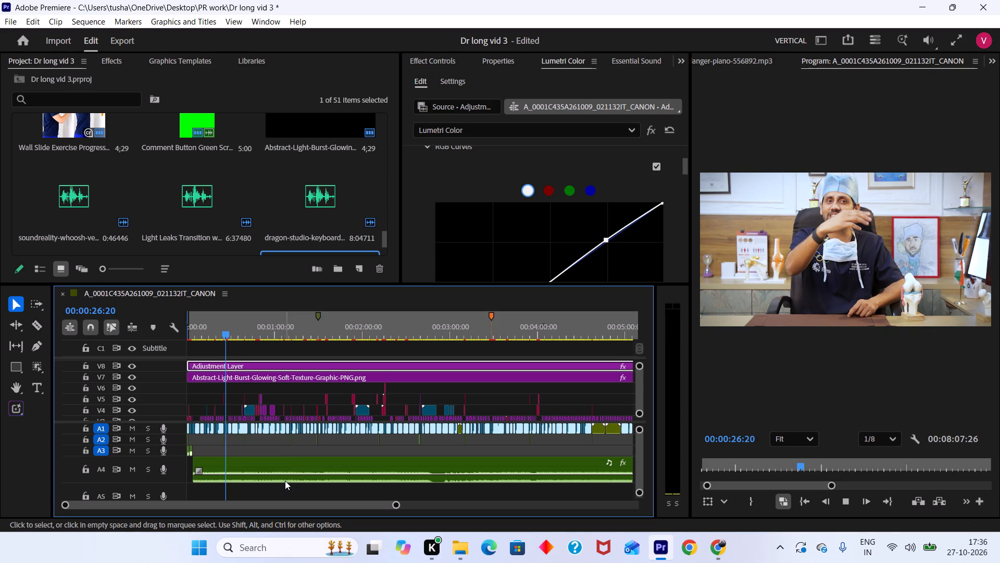
key("space")
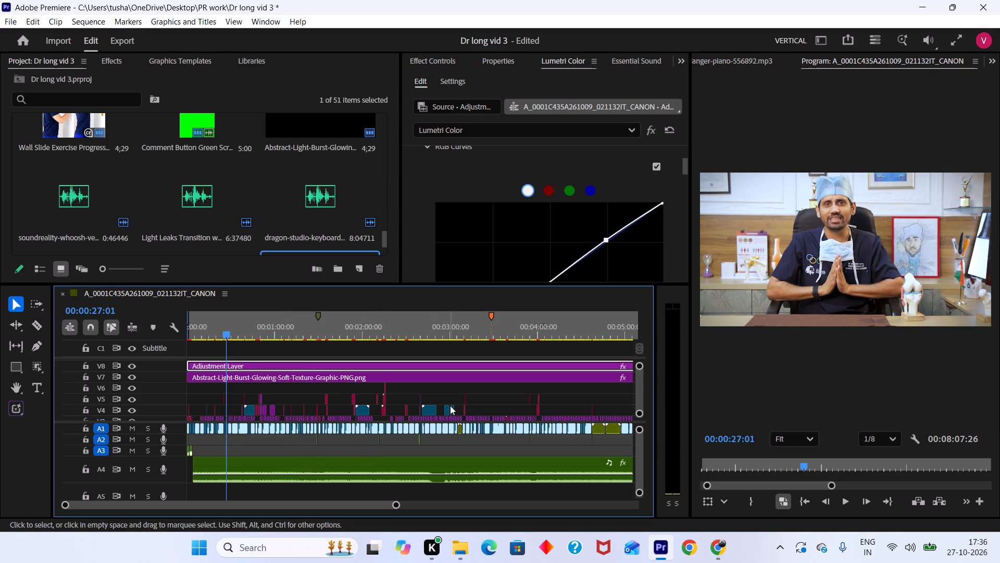
Try cooler white balances on the adjustment layer in Basic Correction and set the temperature to -7.
left_click_drag(472, 284, 476, 300)
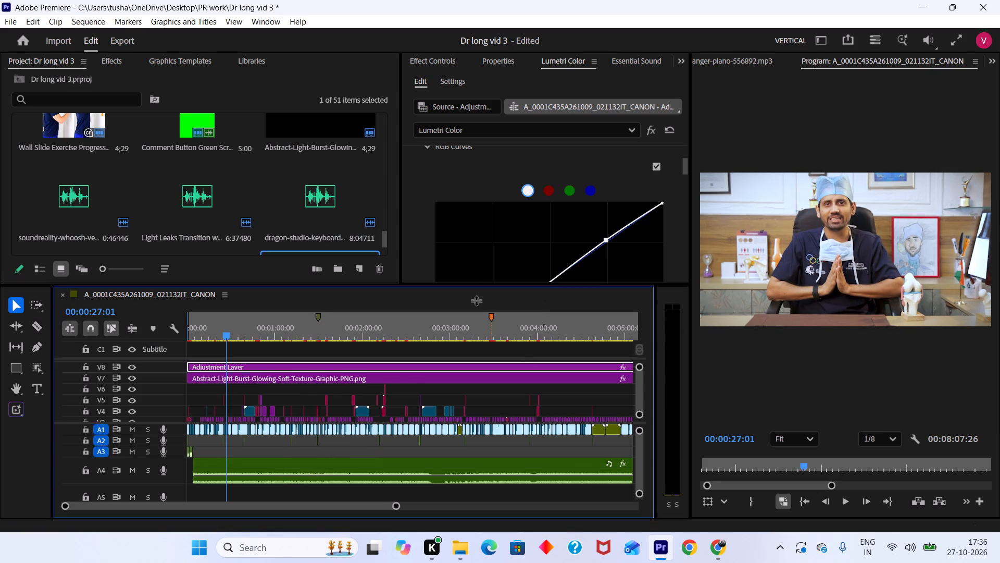
left_click_drag(476, 300, 489, 348)
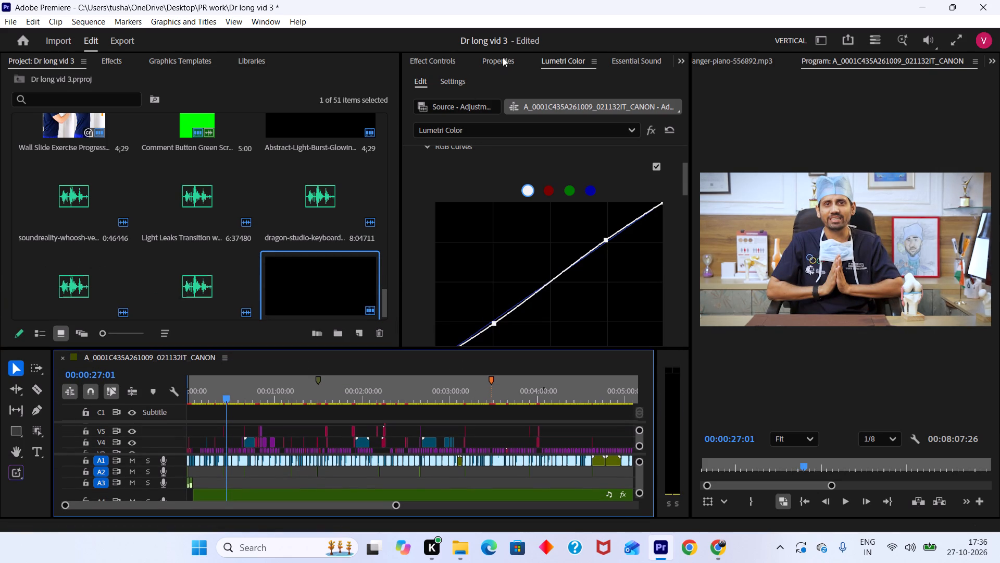
scroll(488, 268, "up", 16)
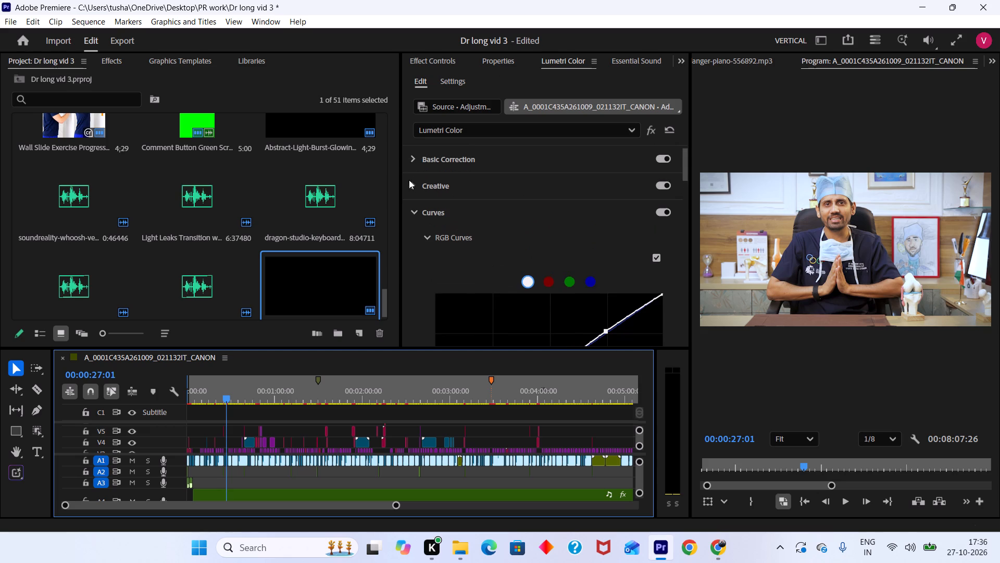
left_click(414, 160)
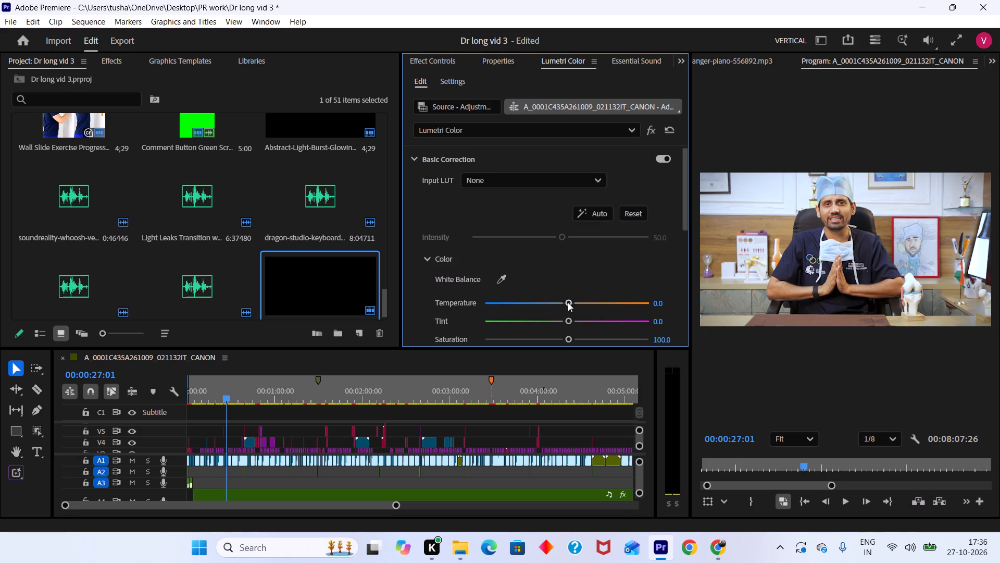
left_click_drag(568, 303, 526, 296)
left_click_drag(526, 296, 549, 317)
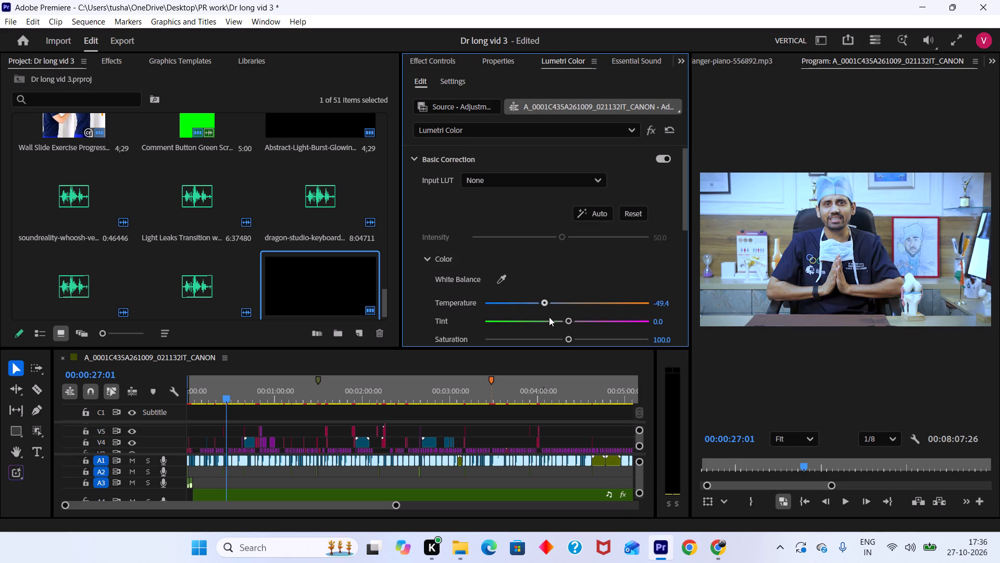
left_click_drag(549, 317, 551, 318)
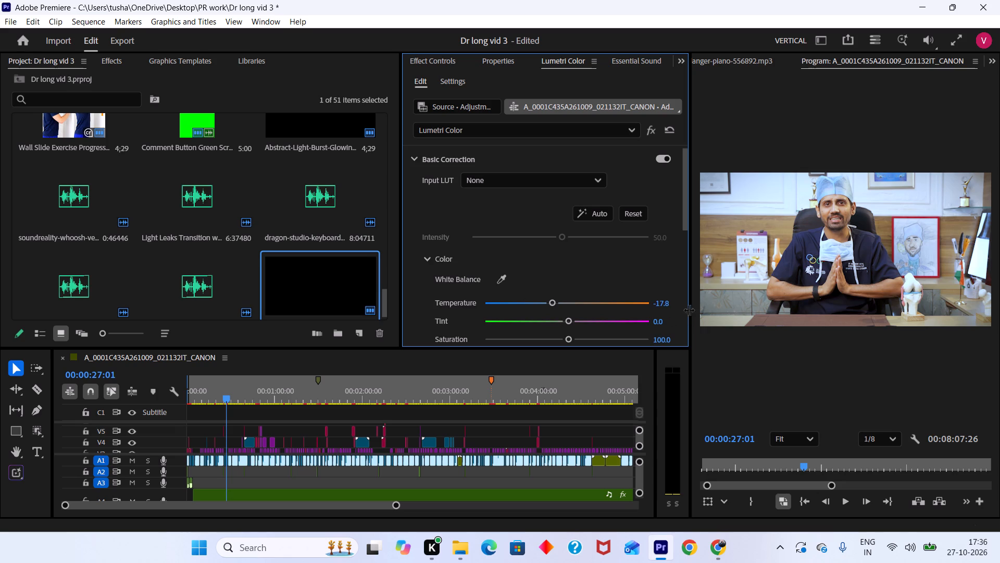
left_click(658, 303)
type("-7")
key("Return")
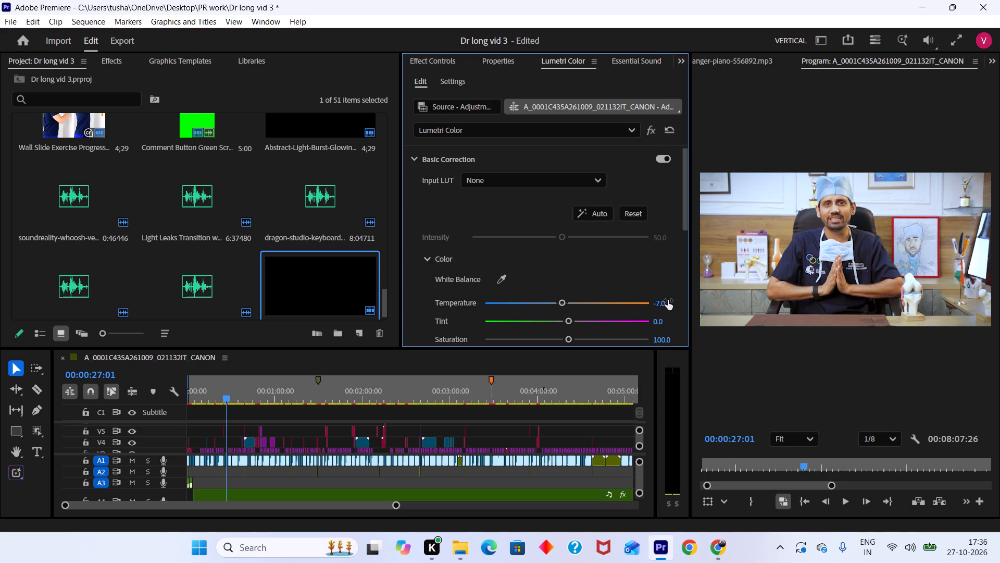
Inspect the end of the sequence on the timeline and save the project with the finished grade.
key("ctrl+s")
scroll(413, 402, "down", 11, "alt")
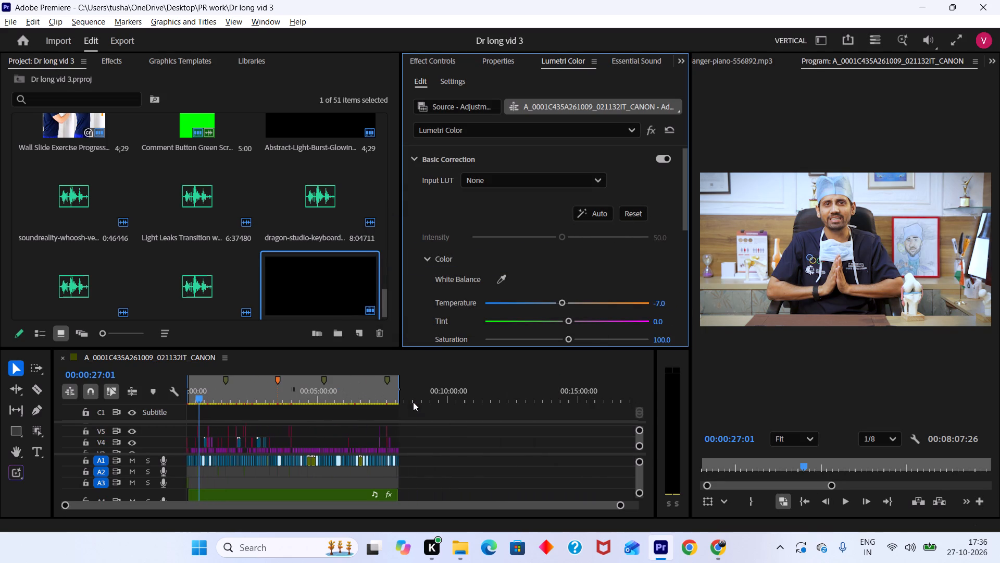
left_click_drag(393, 399, 398, 403)
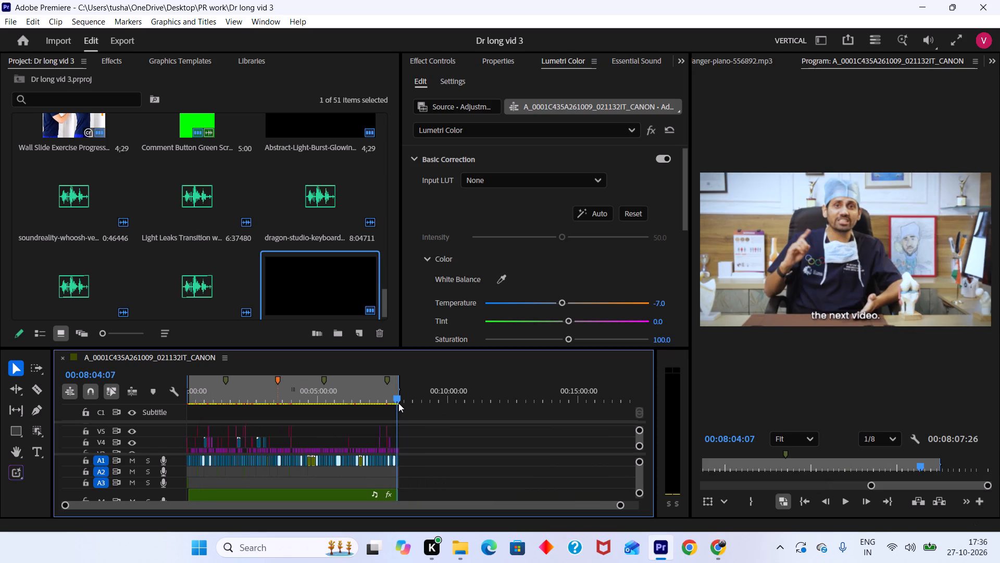
left_click_drag(398, 403, 401, 404)
scroll(402, 417, "up", 11, "alt")
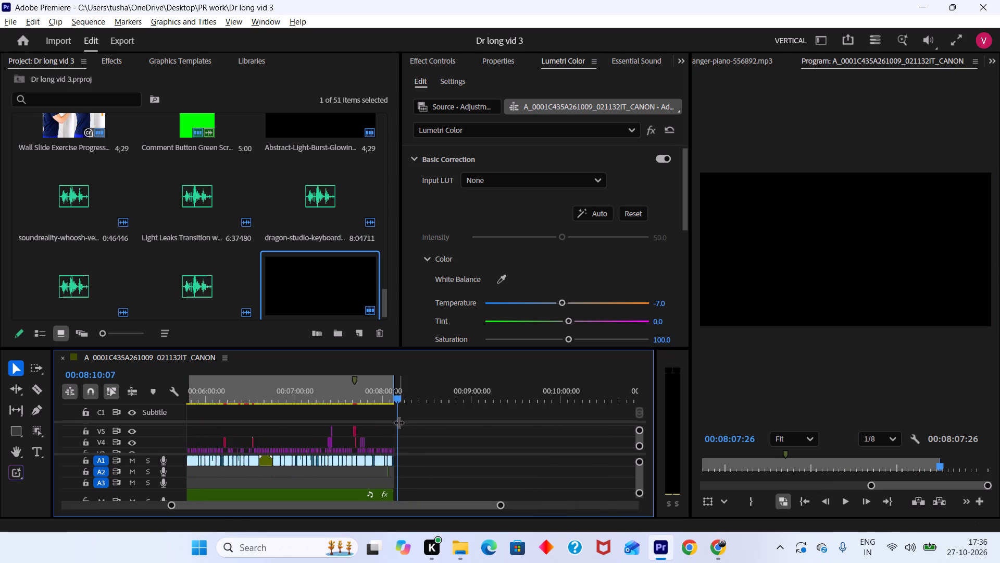
scroll(399, 422, "up", 20, "alt")
scroll(399, 422, "up", 17, "alt")
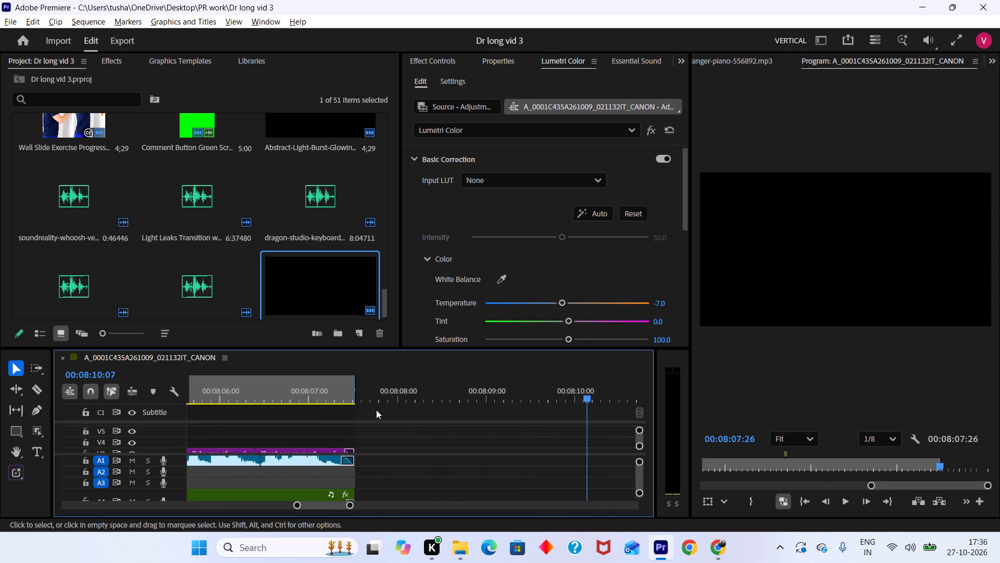
key("ctrl+s")
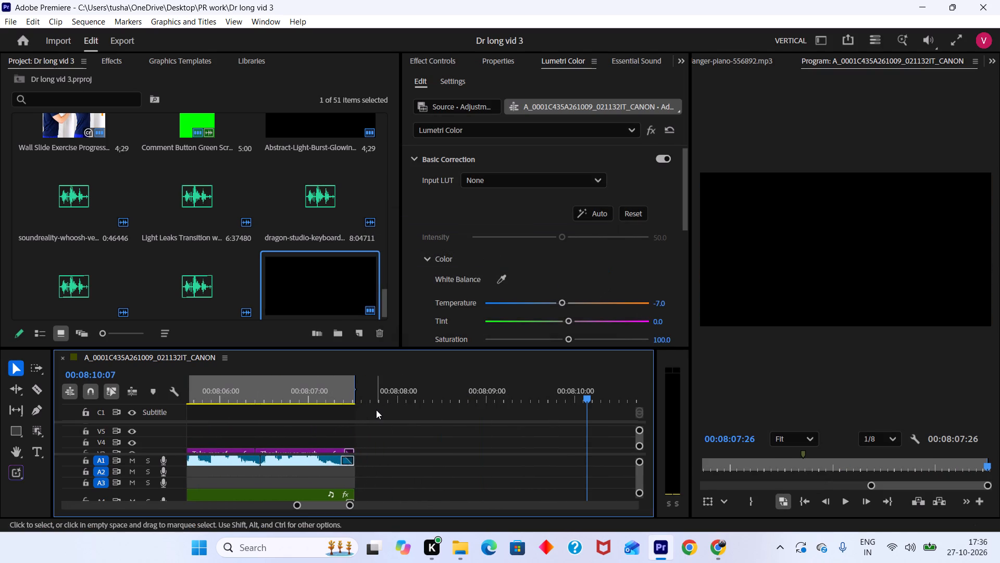
Open the sequence's export settings, match the H.264 video to the source and set the target bitrate to 85 Mbps.
key("ctrl+m")
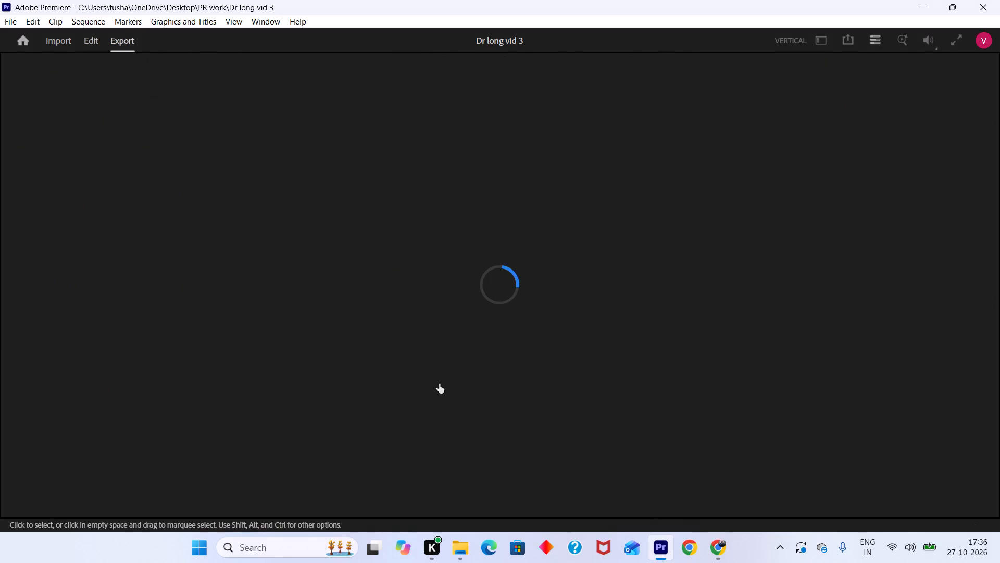
left_click(218, 231)
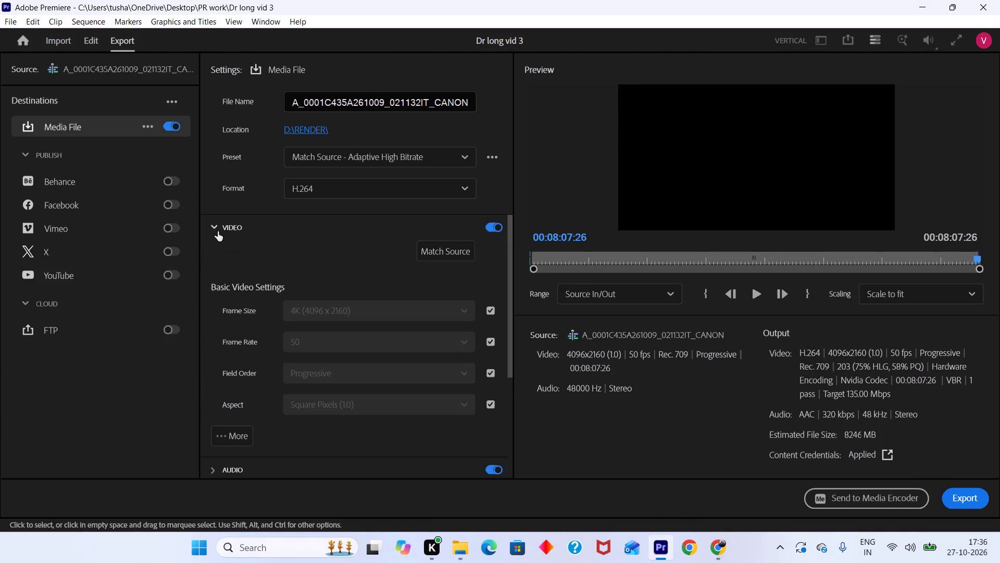
left_click(455, 254)
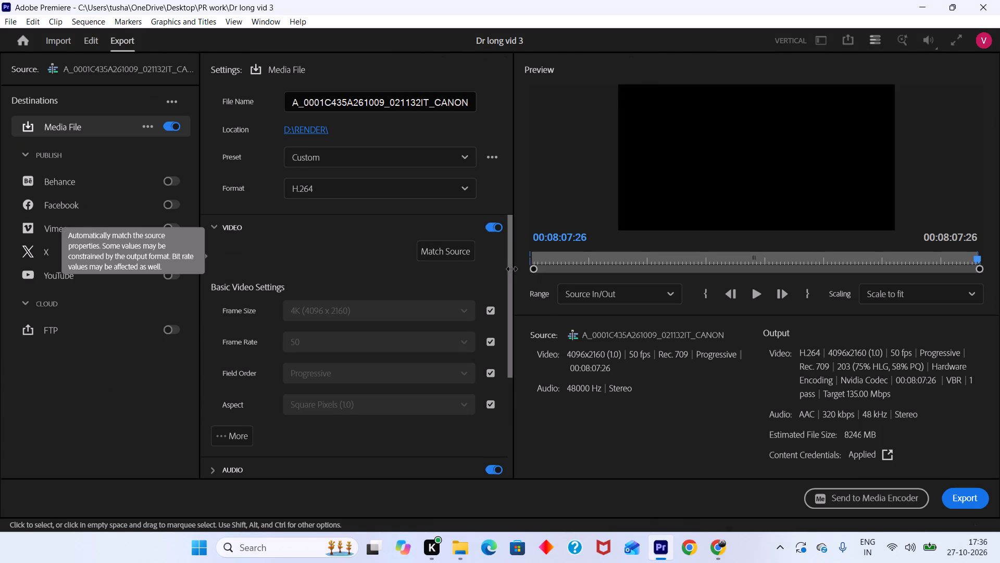
left_click_drag(511, 268, 522, 366)
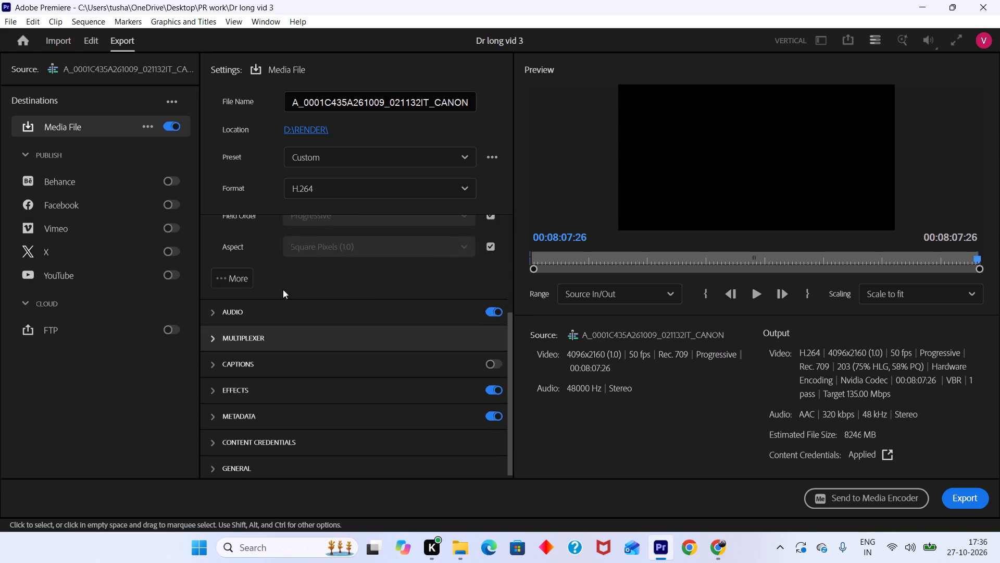
left_click(237, 280)
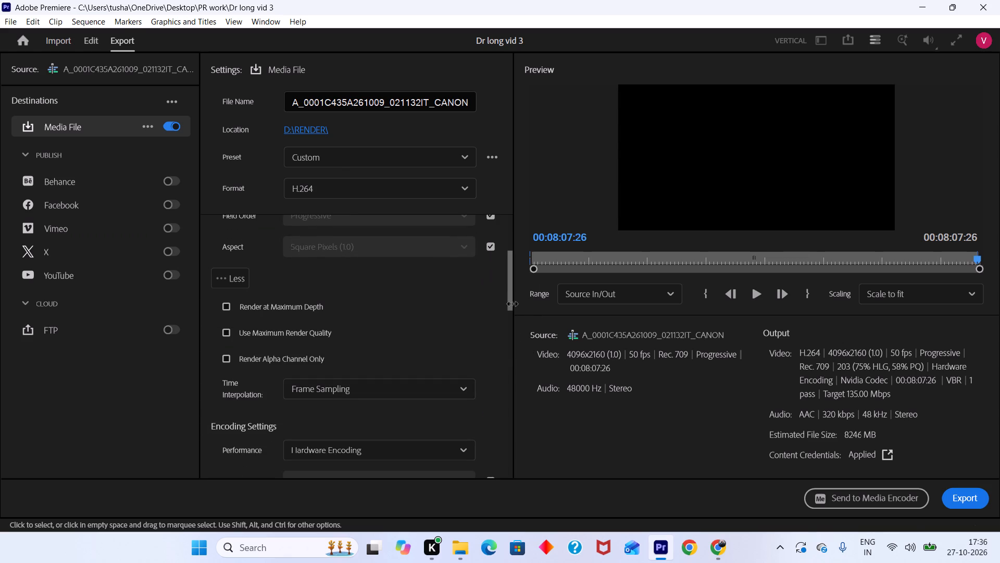
left_click_drag(512, 304, 519, 420)
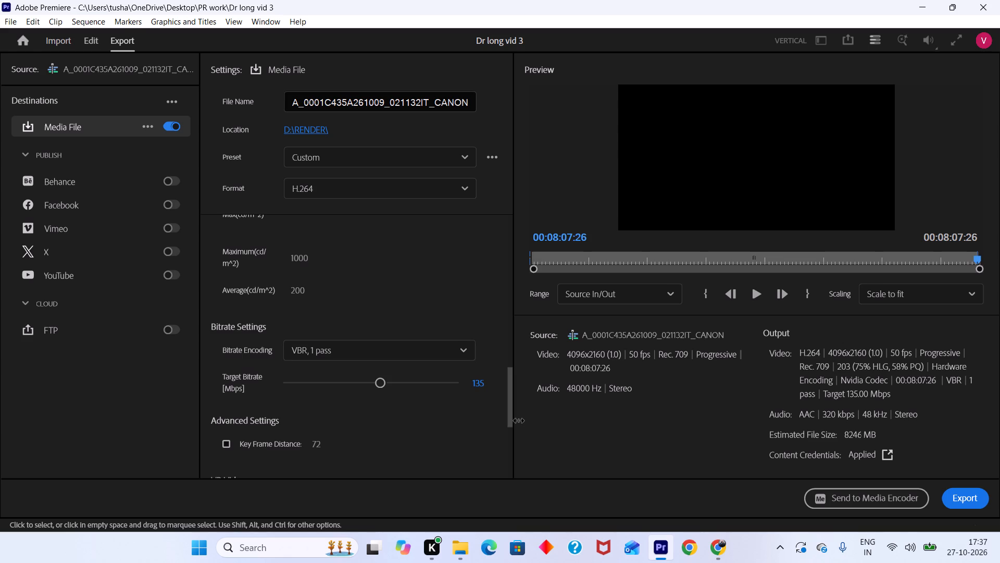
left_click(474, 382)
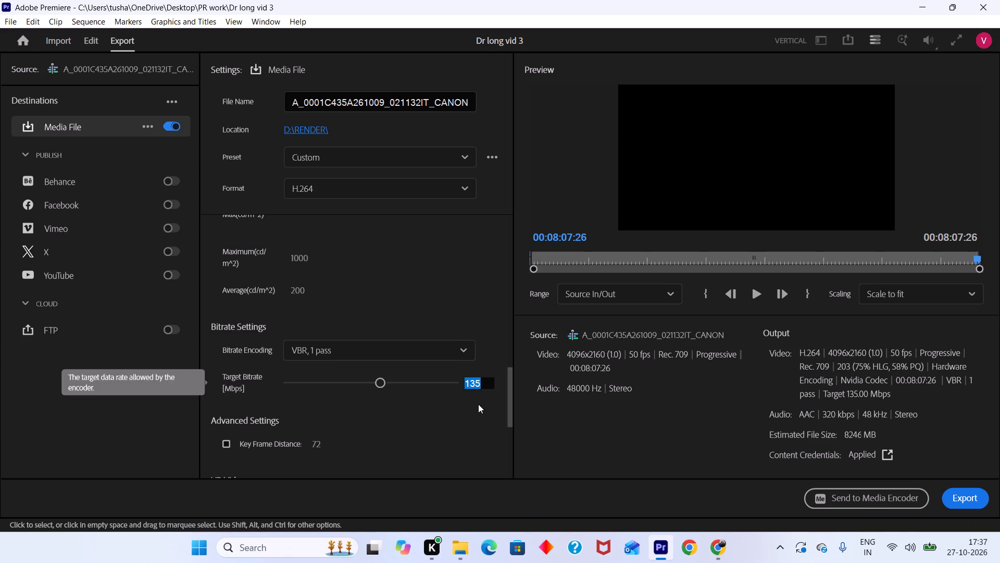
type("85")
key("Return")
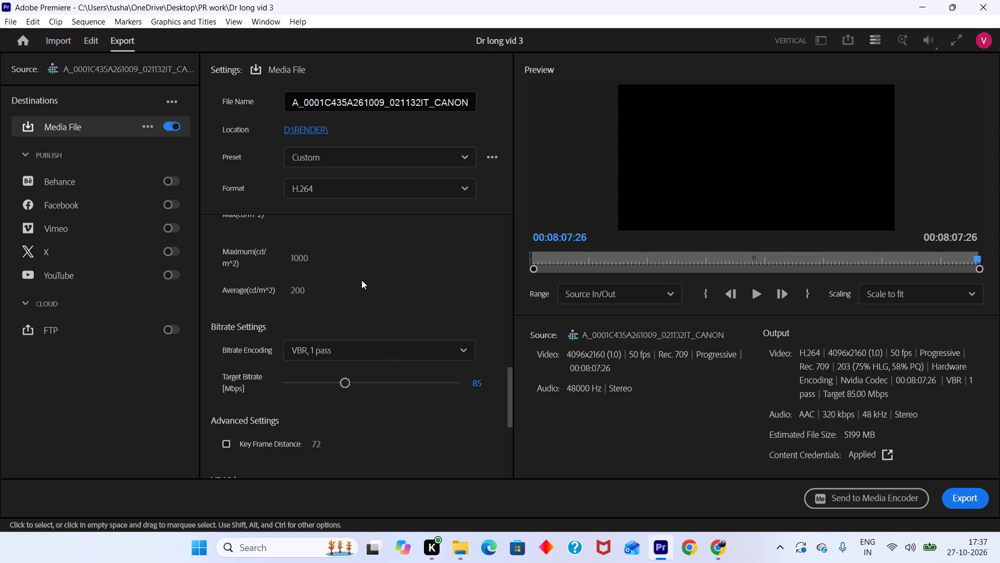
Set the export file name to dr long vid 3 in the D:\RENDER folder, basing it on the existing dr long vid 01 name.
left_click(319, 132)
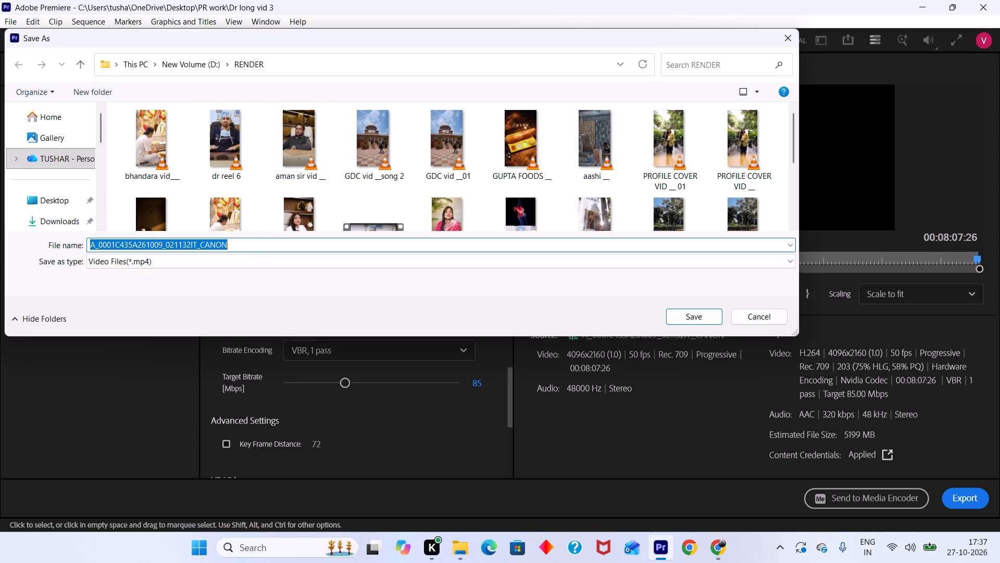
scroll(396, 177, "down", 3)
left_click(380, 121)
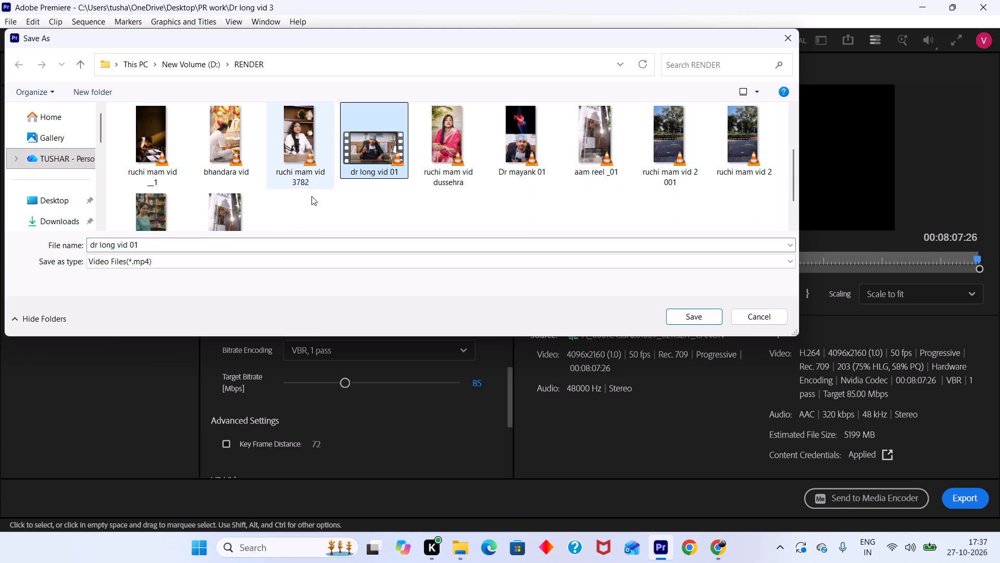
left_click(151, 246)
left_click(147, 241)
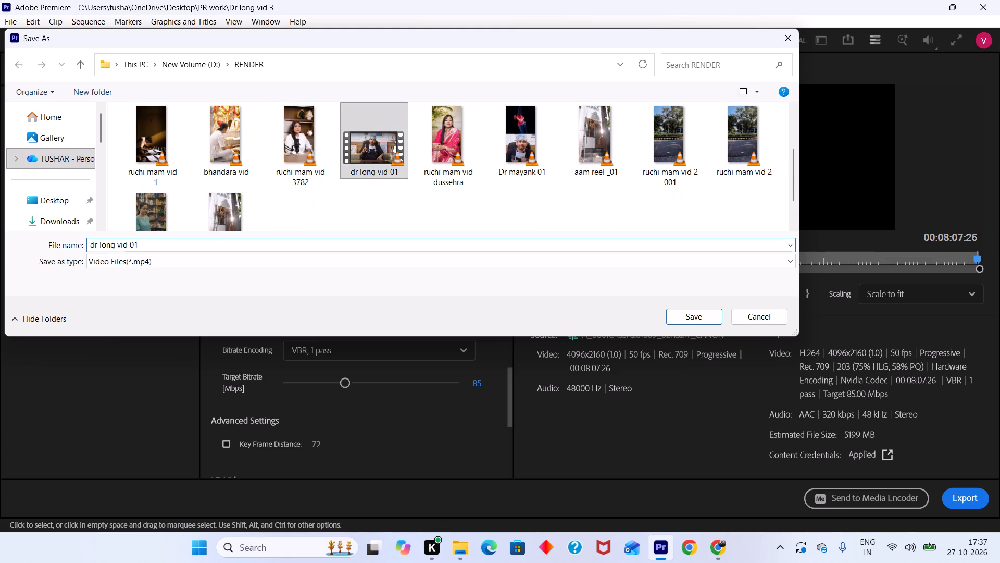
key("BackSpace")
key("BackSpace")
key("3")
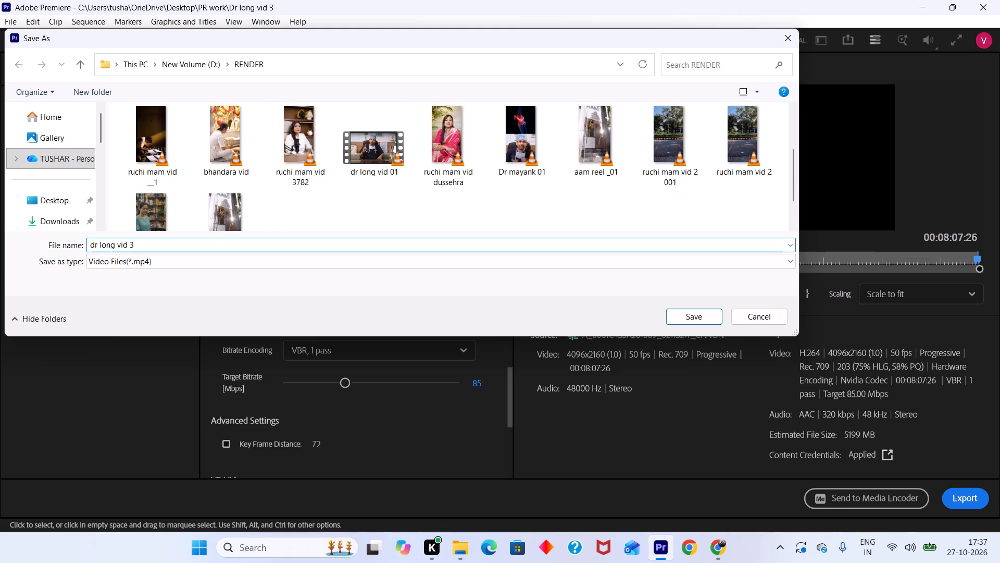
key("Return")
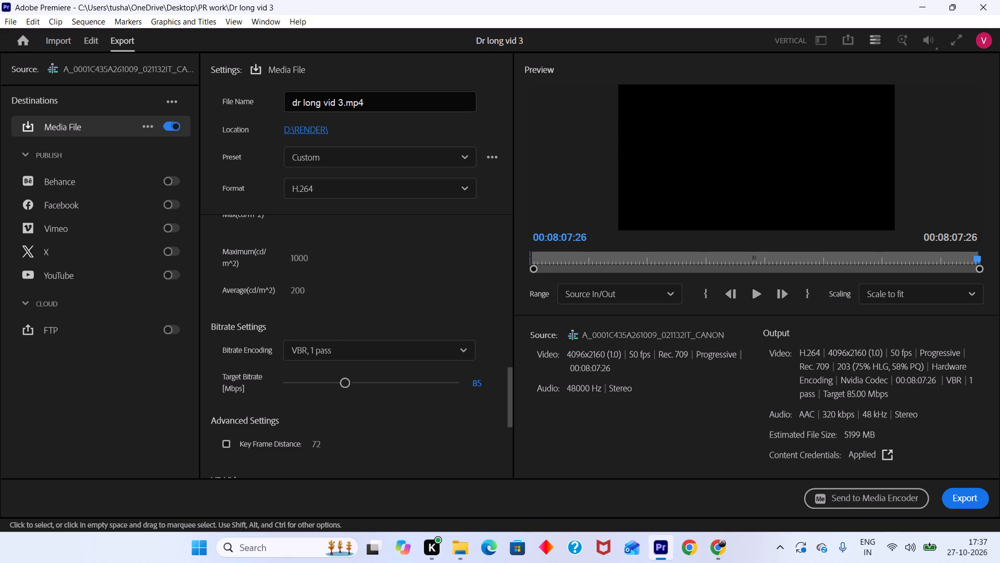
Start exporting the sequence as a media file.
left_click(975, 491)
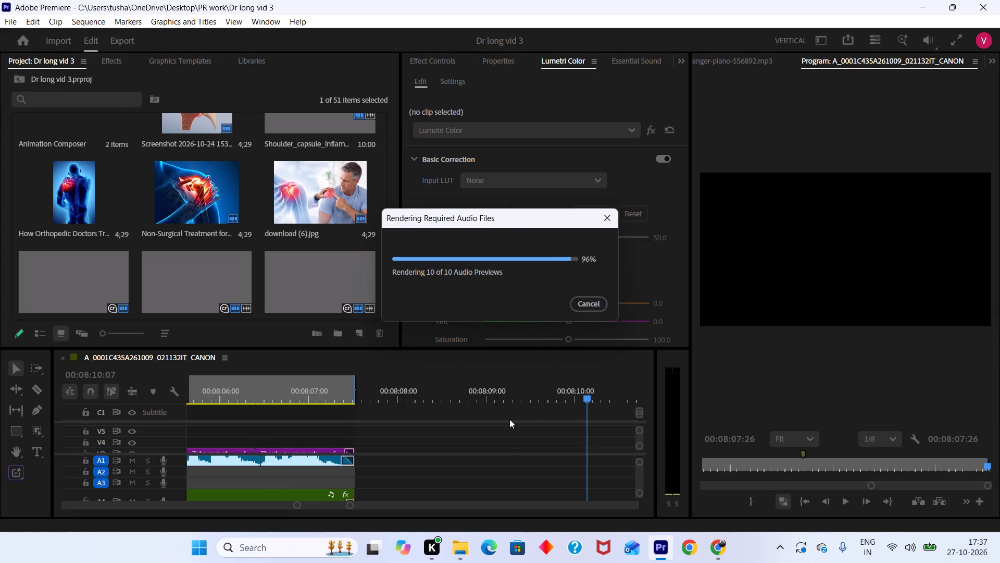
While the export runs, delete everything in the Windows Temp folder, skipping files and folders in use, and close the folder window.
key("super+r")
key("Return")
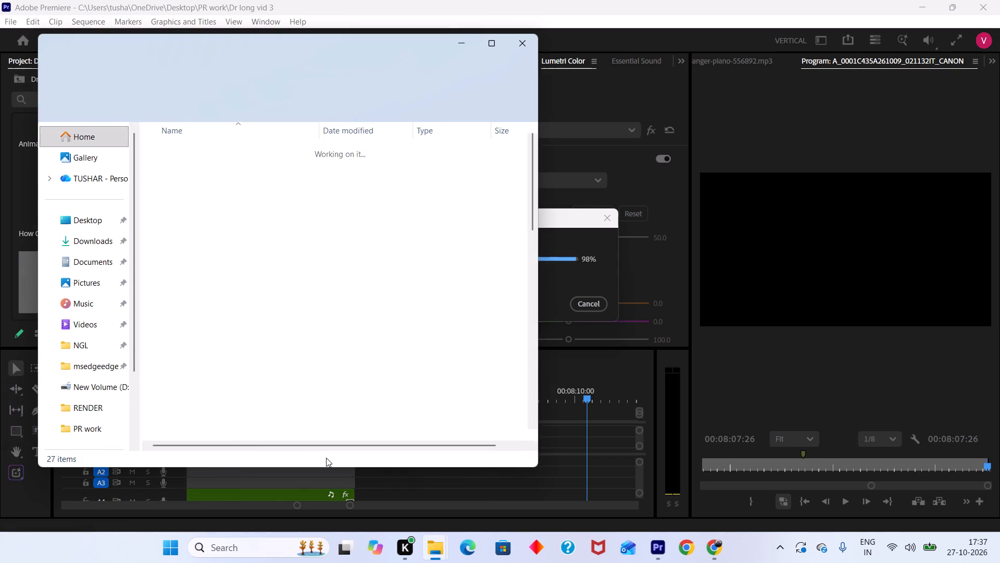
left_click(187, 363)
key("ctrl+a")
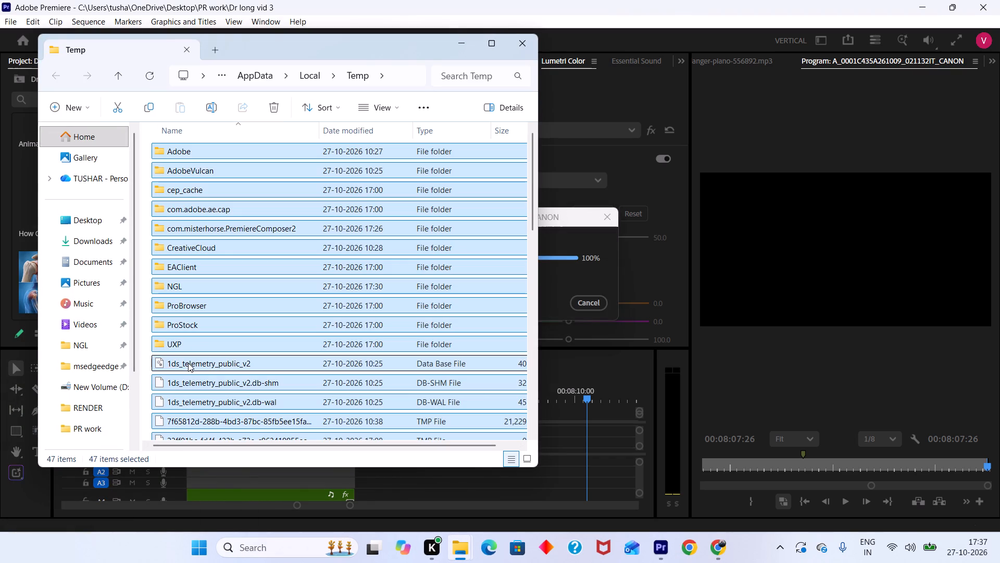
key("Delete")
key("Return")
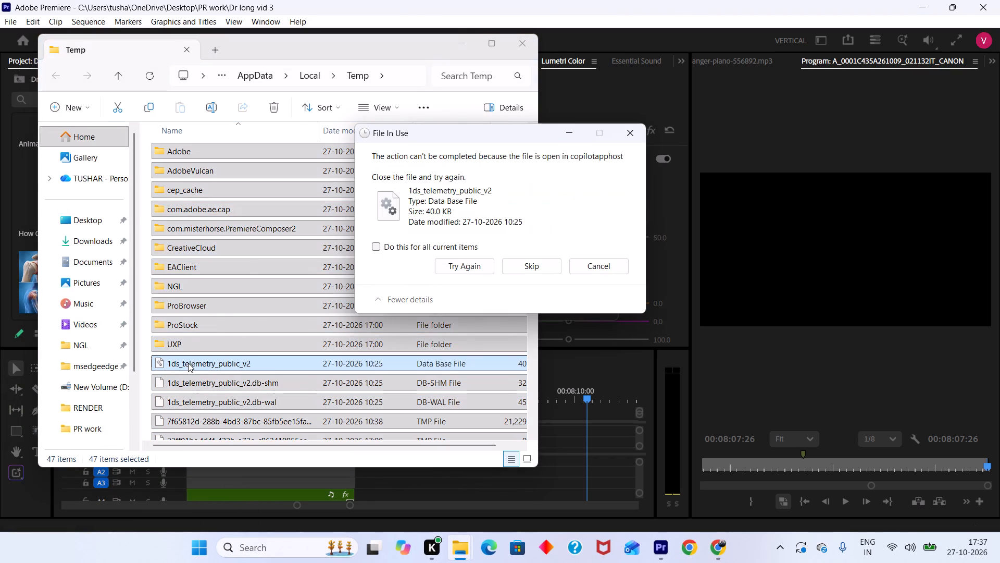
left_click(377, 248)
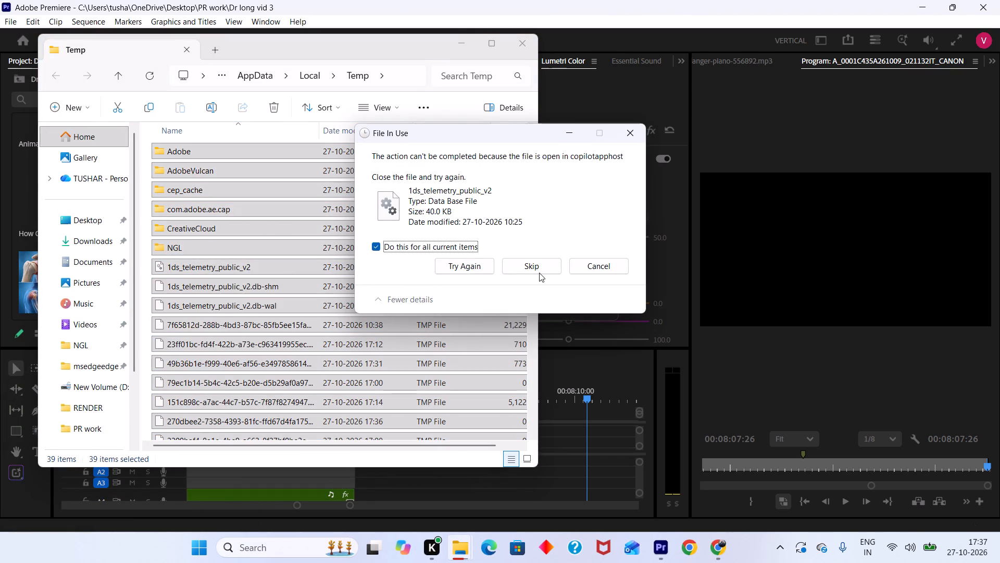
left_click(539, 273)
left_click(443, 251)
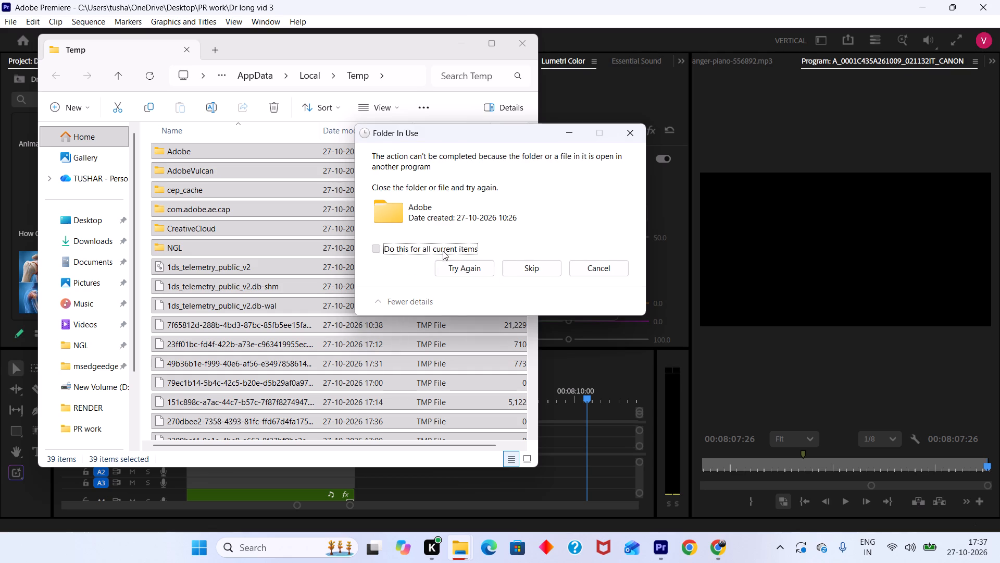
left_click(506, 272)
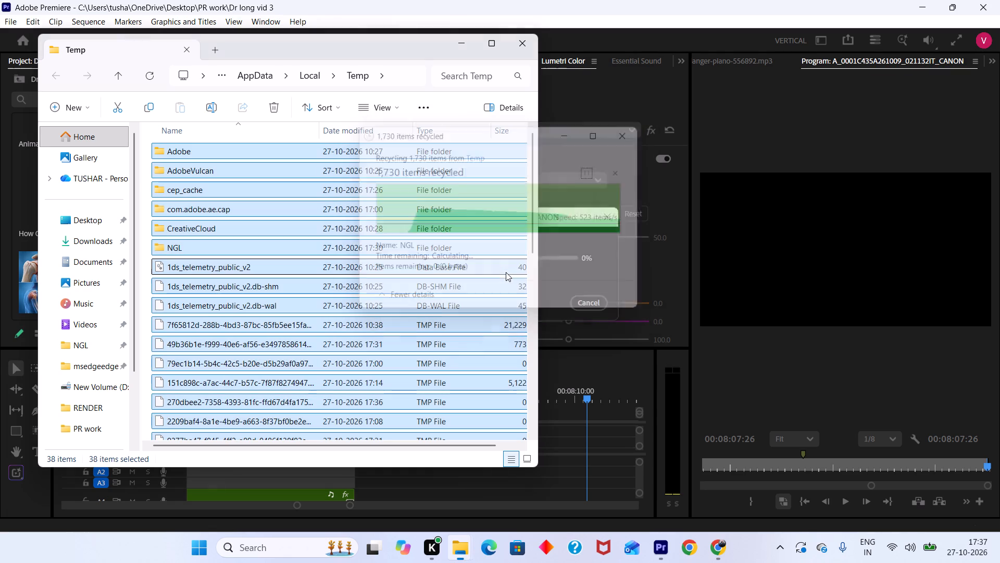
left_click(519, 50)
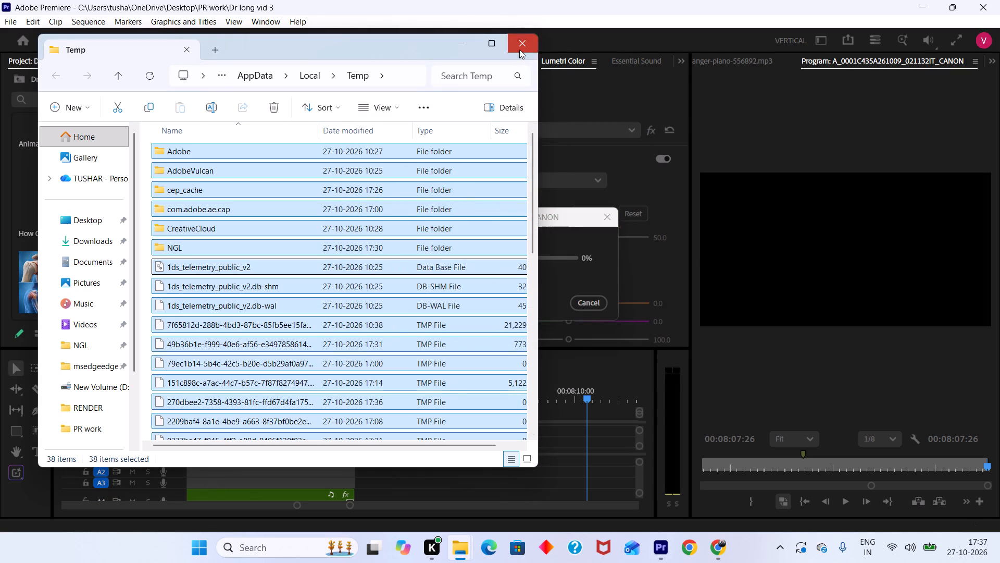